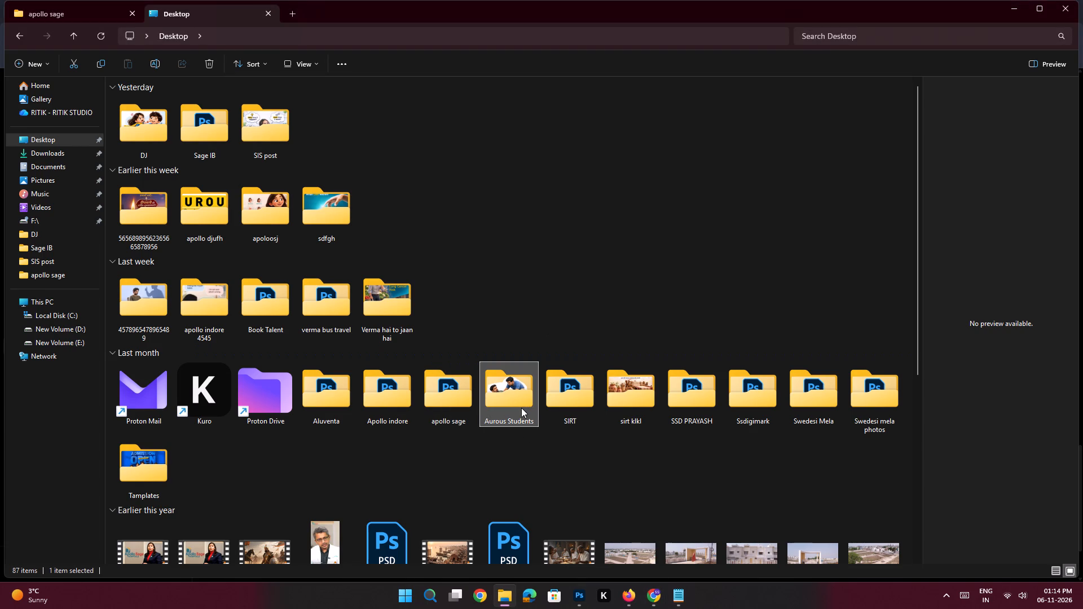
Open the Photoshop file "Instagram Makes You Followable" from the Book Talent folder on the Desktop.
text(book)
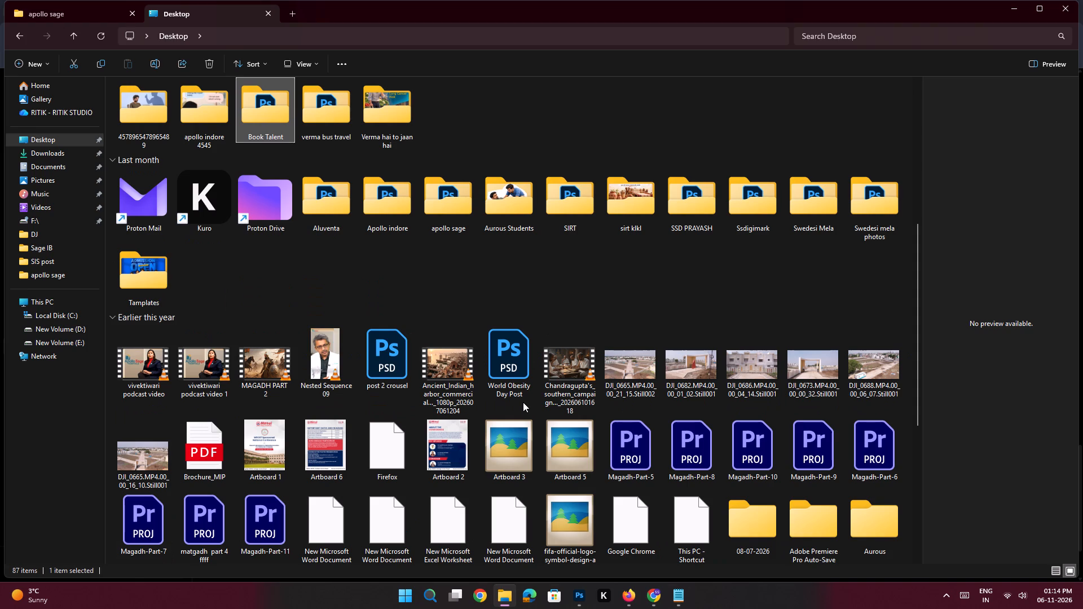
double_click(259, 126)
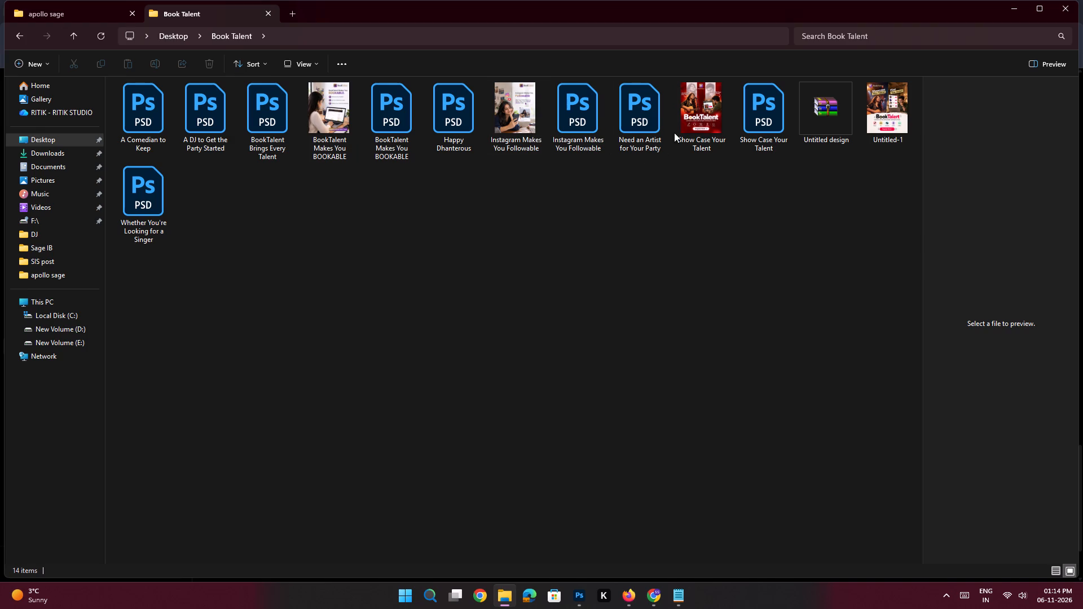
double_click(591, 117)
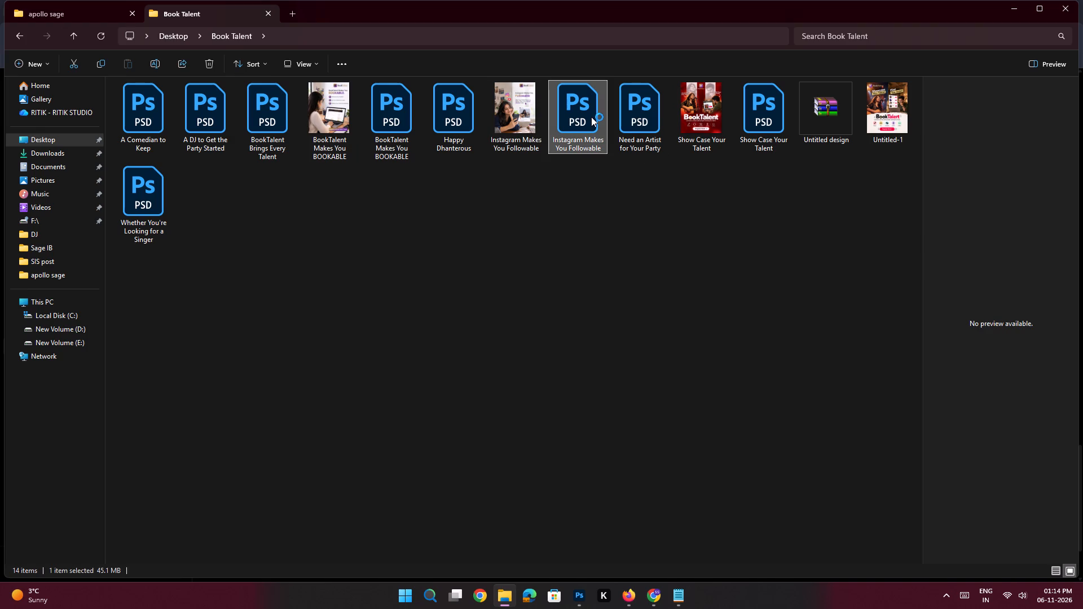
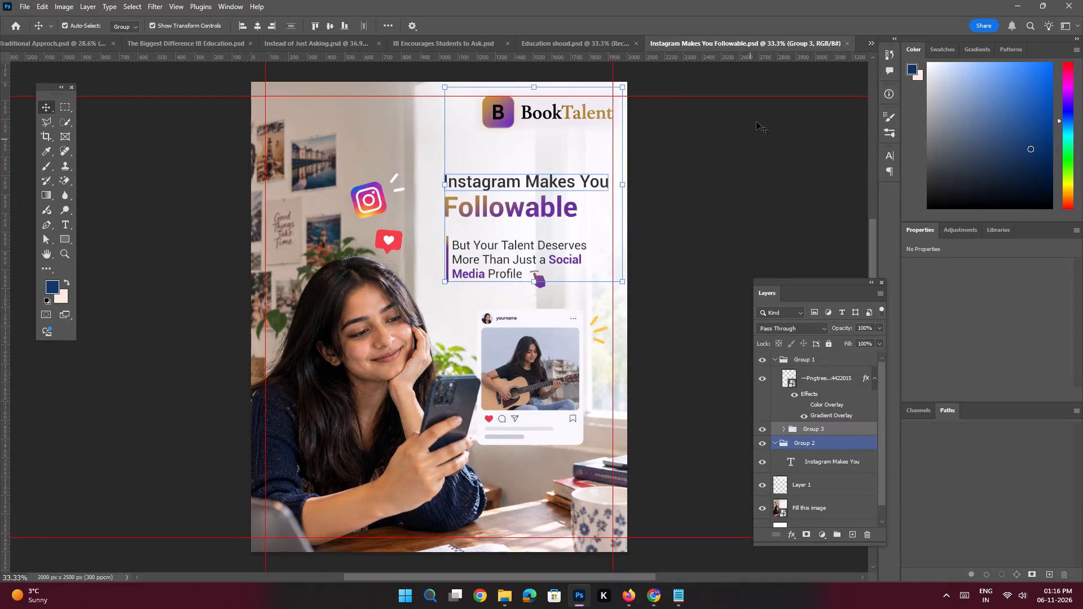
Close all open documents except Instagram Makes You Followable.psd, saving the changes to IB Encourages Students to Ask.psd.
click(614, 46)
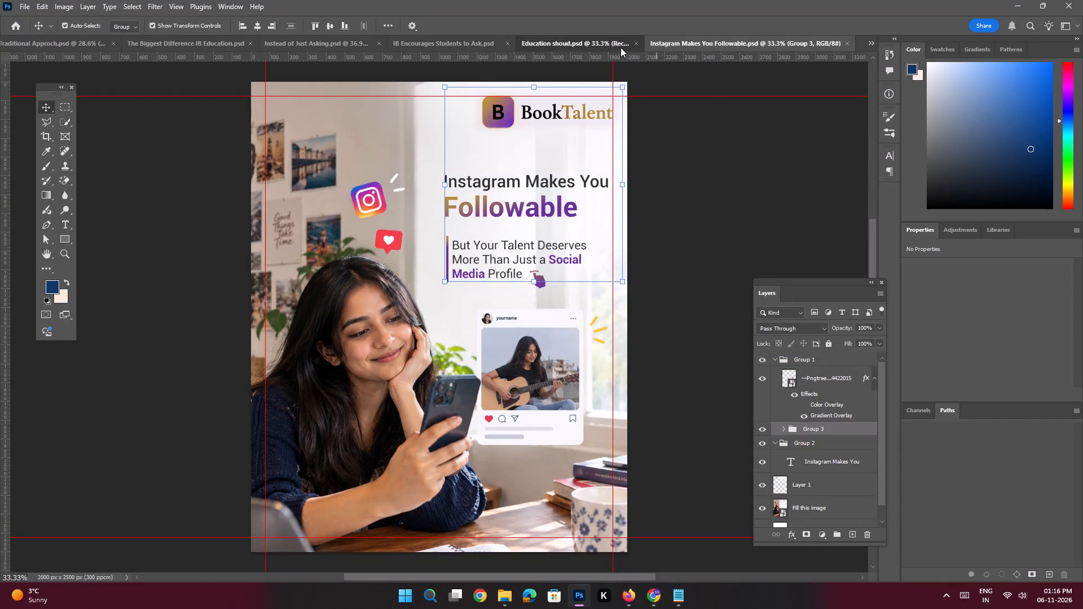
click(711, 42)
click(521, 45)
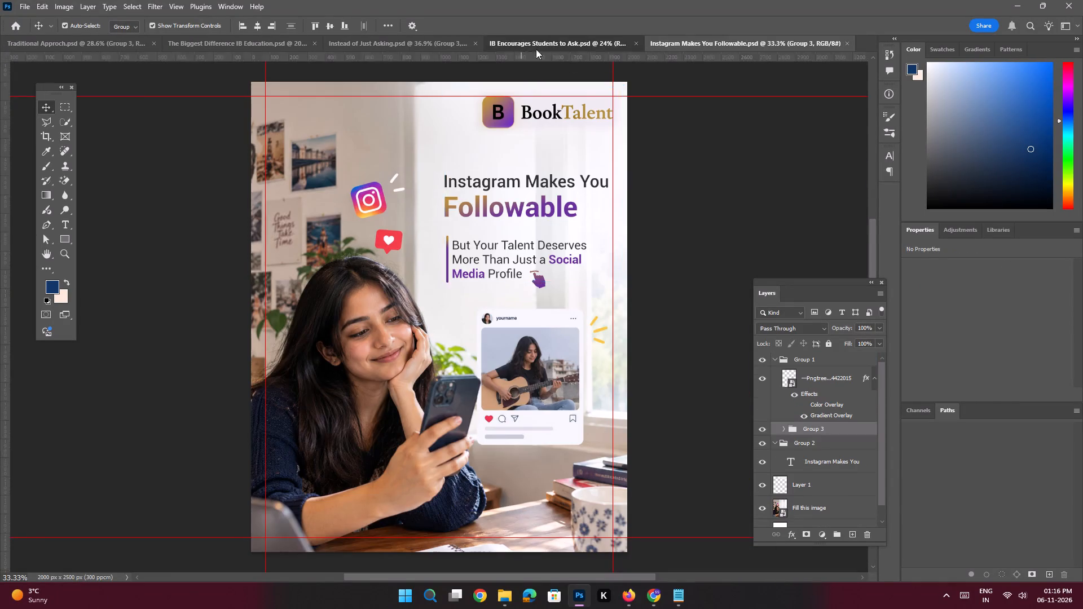
click(673, 43)
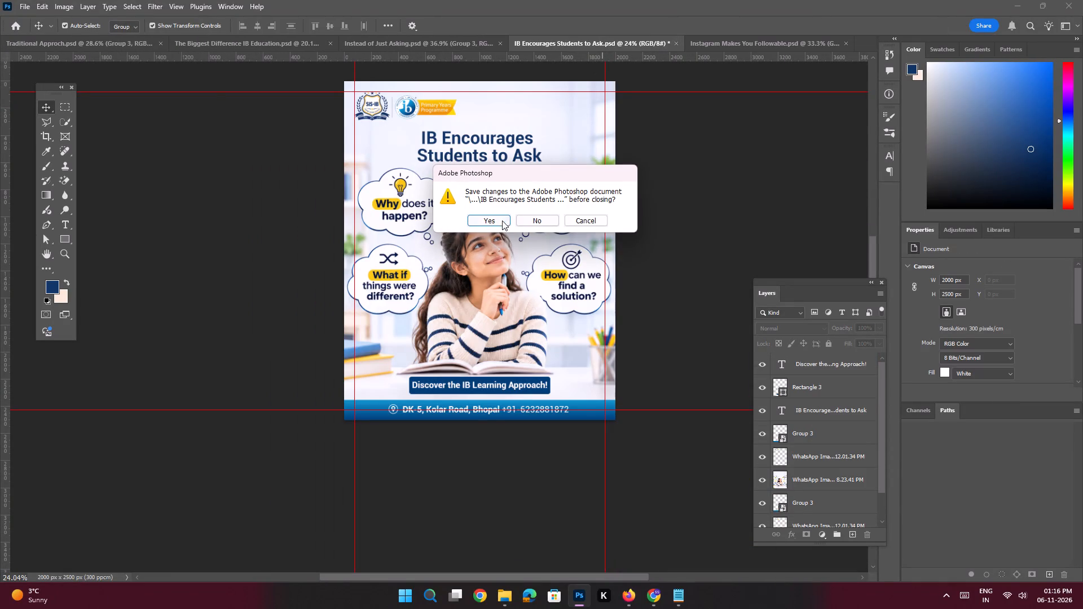
click(495, 222)
click(514, 45)
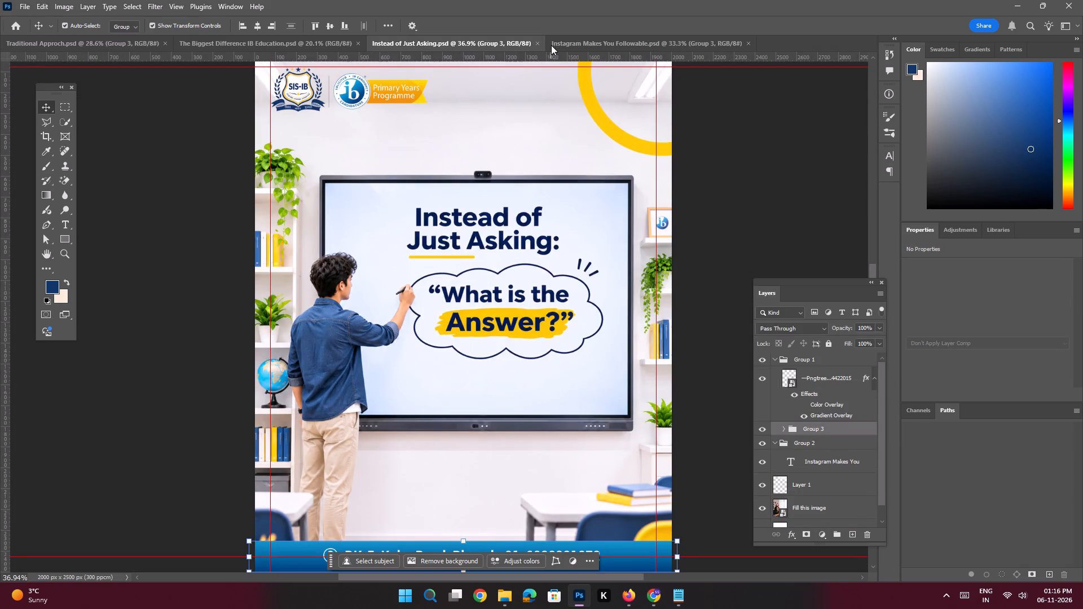
click(536, 44)
click(325, 43)
click(356, 44)
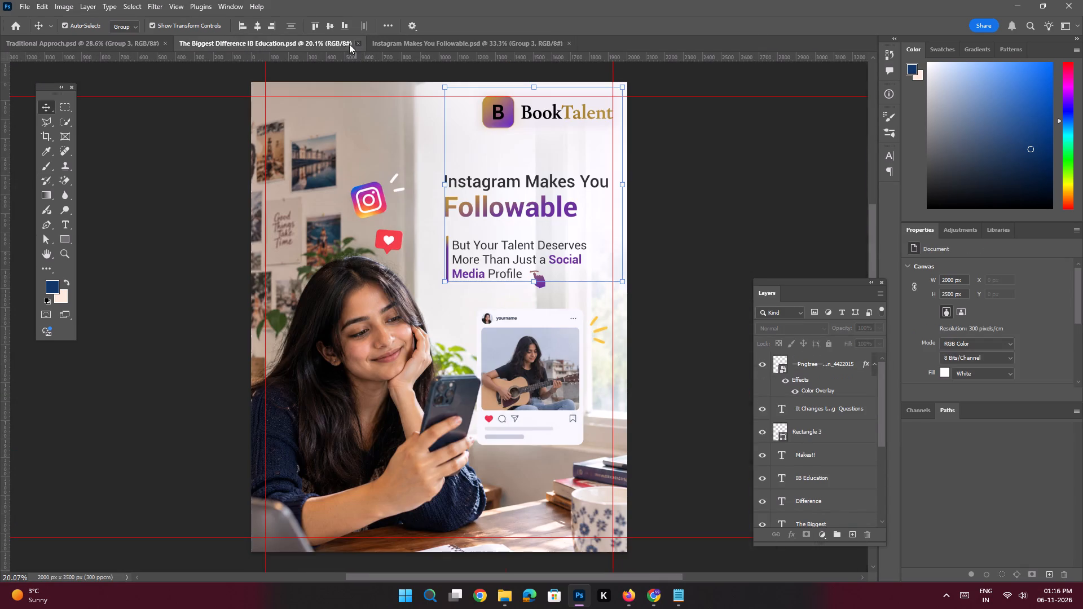
click(140, 42)
click(166, 45)
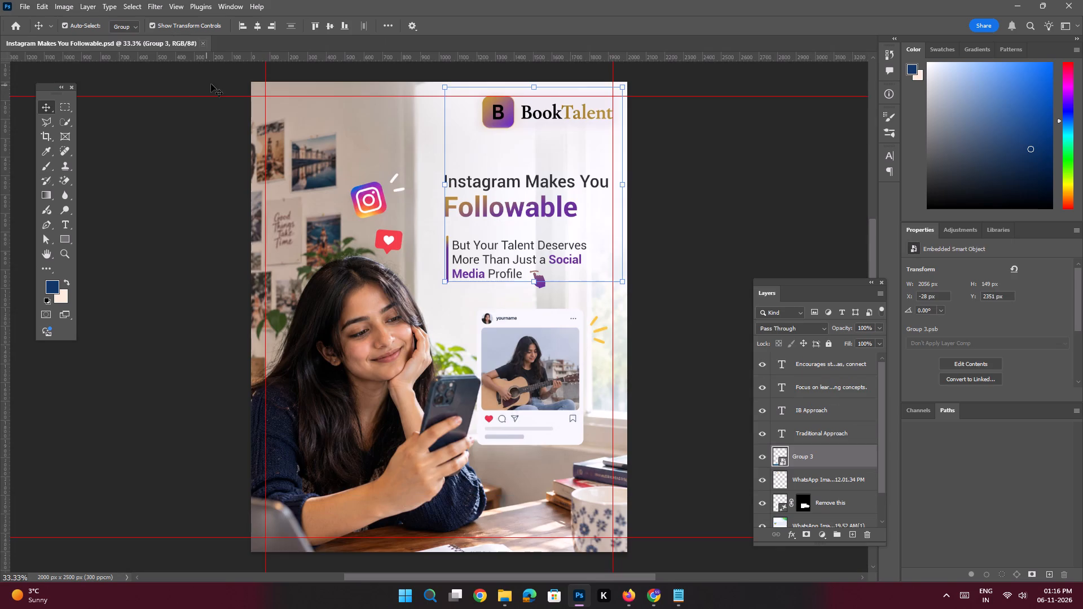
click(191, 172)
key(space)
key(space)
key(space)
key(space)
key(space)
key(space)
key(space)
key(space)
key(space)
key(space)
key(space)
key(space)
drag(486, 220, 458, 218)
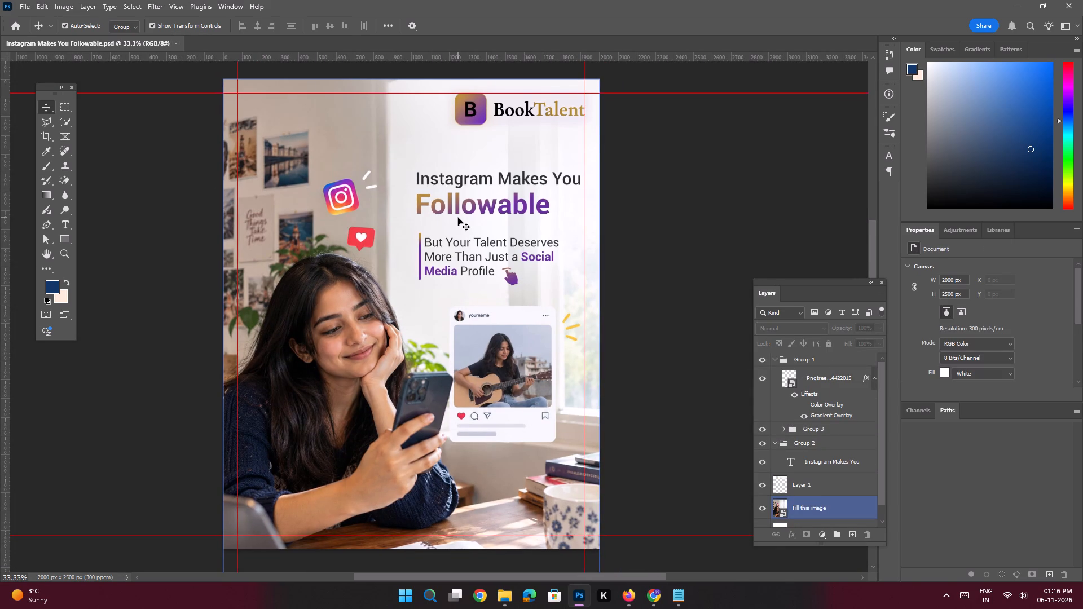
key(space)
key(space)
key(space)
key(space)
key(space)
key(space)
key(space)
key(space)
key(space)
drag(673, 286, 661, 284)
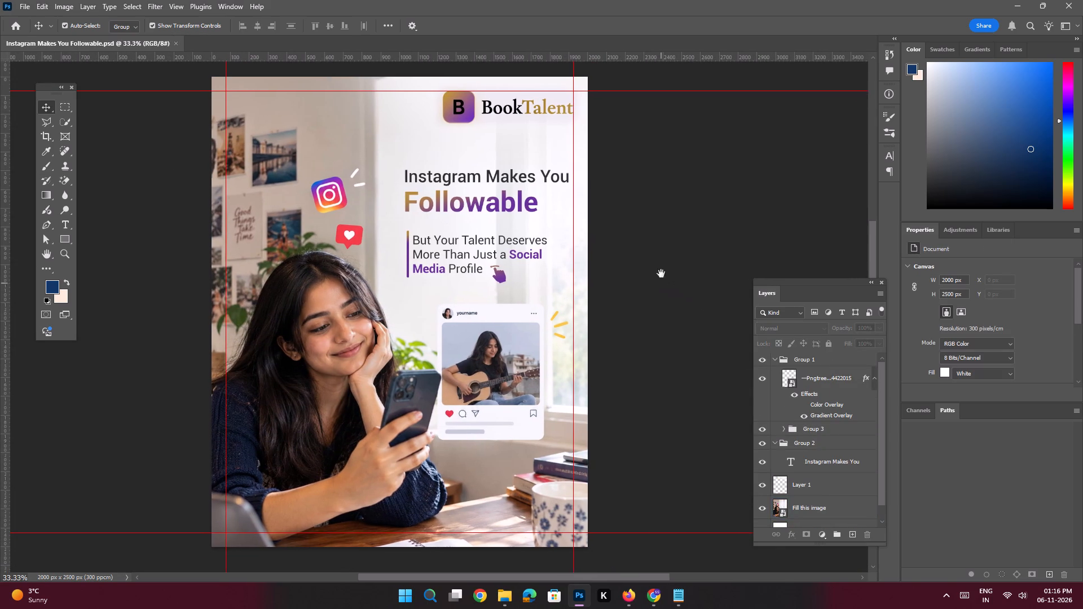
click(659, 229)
Create a new blank document from the recent custom 2000 x 2500 px preset at 300 ppcm.
key(ctrl+n)
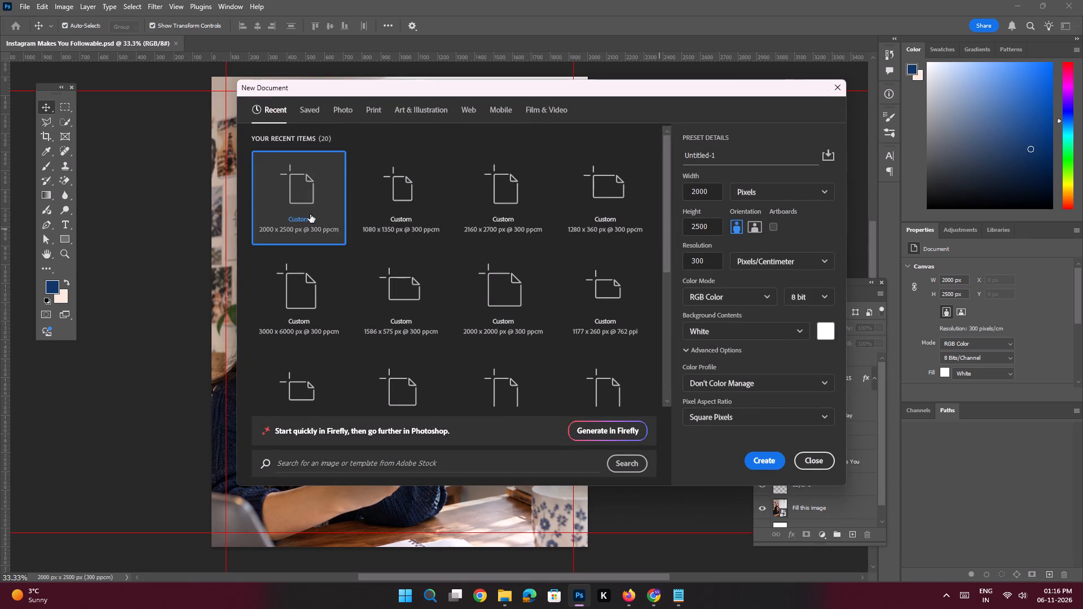
double_click(309, 214)
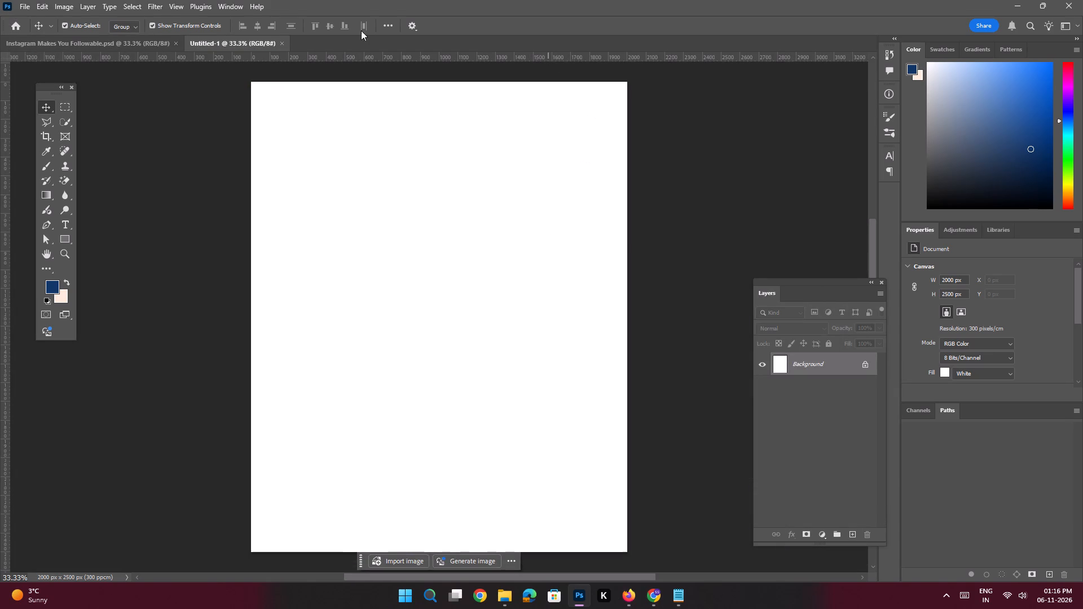
Add a new guide layout with margin guides just inside all four edges of the blank canvas.
click(179, 8)
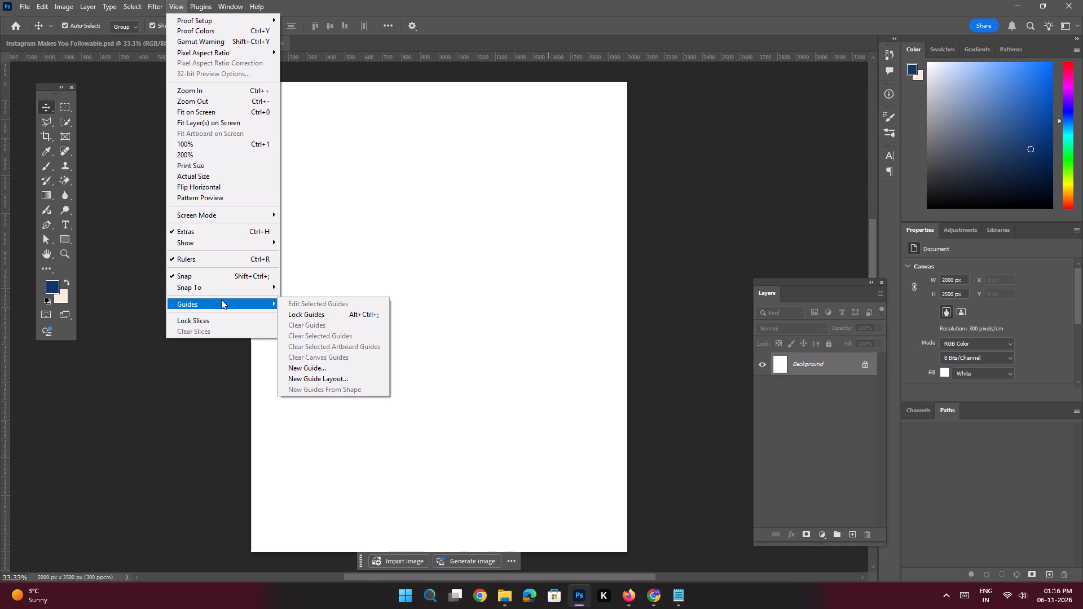
click(320, 379)
click(618, 124)
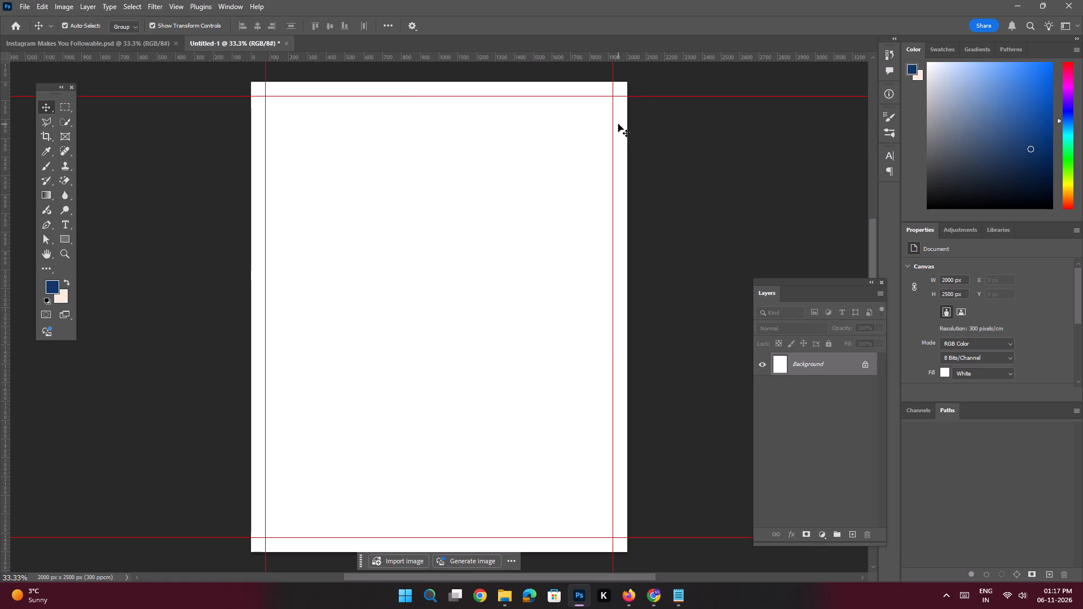
Set Auto-Select to Layer and copy the BookTalent logo layer from Instagram Makes You Followable.psd into the Untitled-1 document.
key(ctrl+space)
key(ctrl+space)
key(ctrl+space)
key(ctrl+space)
ctrl+drag(437, 204, 420, 200)
click(160, 45)
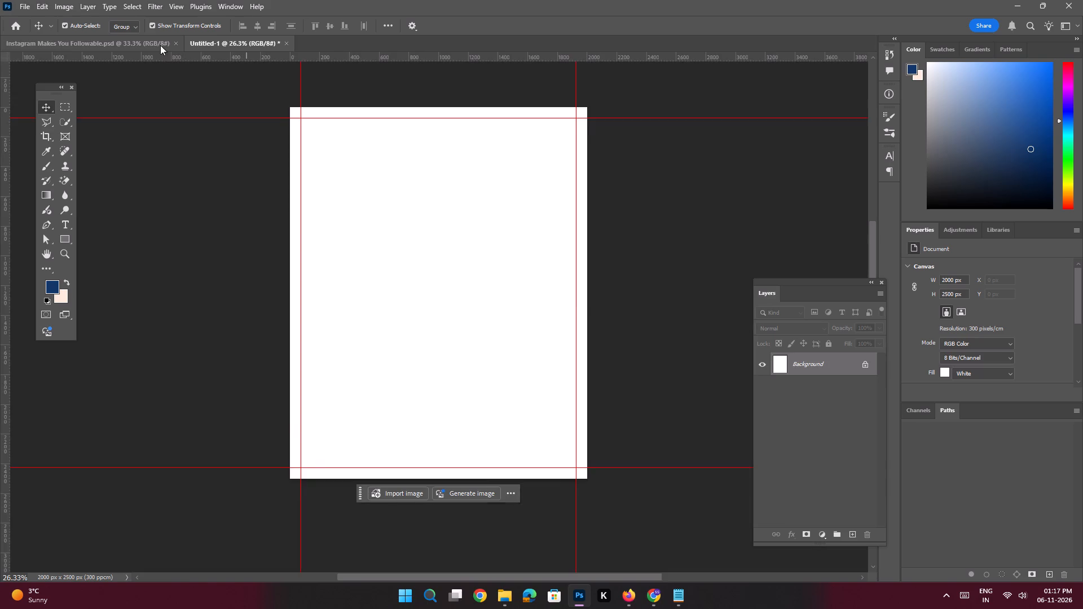
key(ctrl+space)
key(ctrl+space)
key(ctrl+space)
key(ctrl+space)
key(ctrl+space)
key(ctrl+space)
ctrl+drag(473, 105, 486, 125)
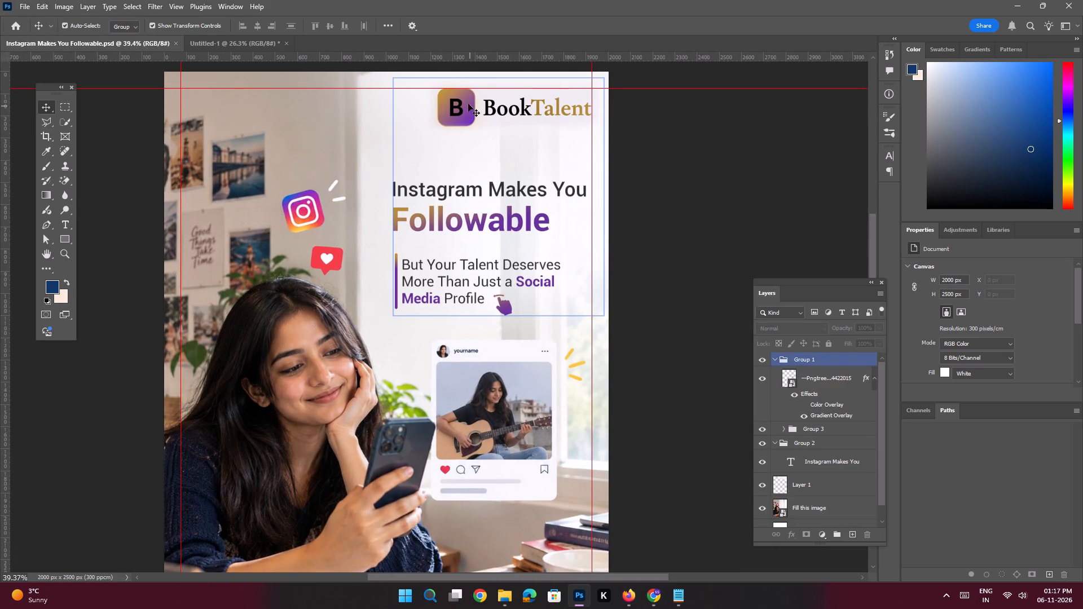
click(119, 26)
click(119, 45)
click(142, 144)
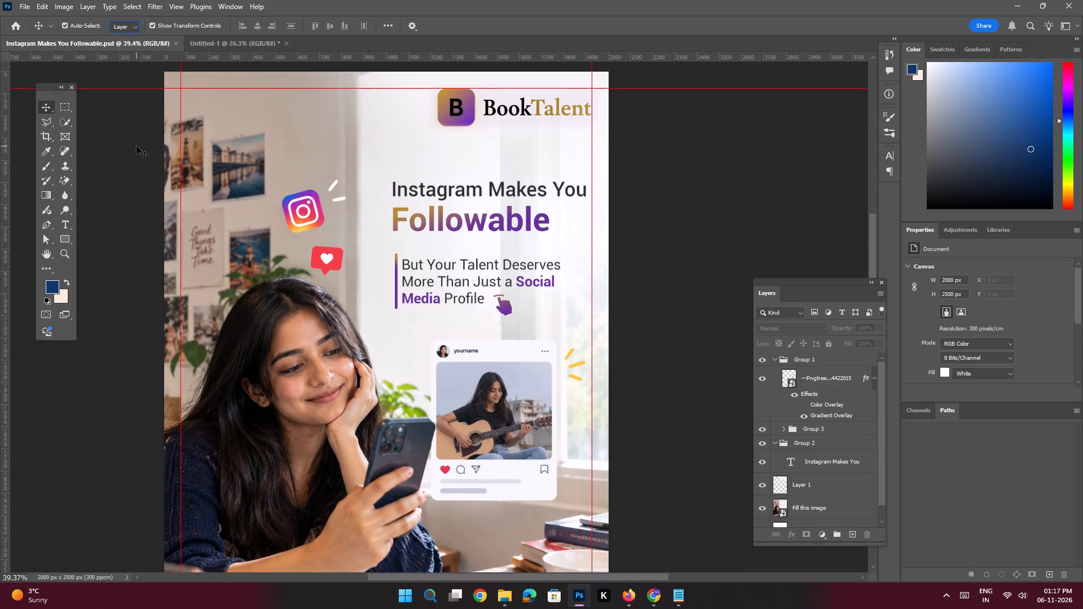
click(463, 109)
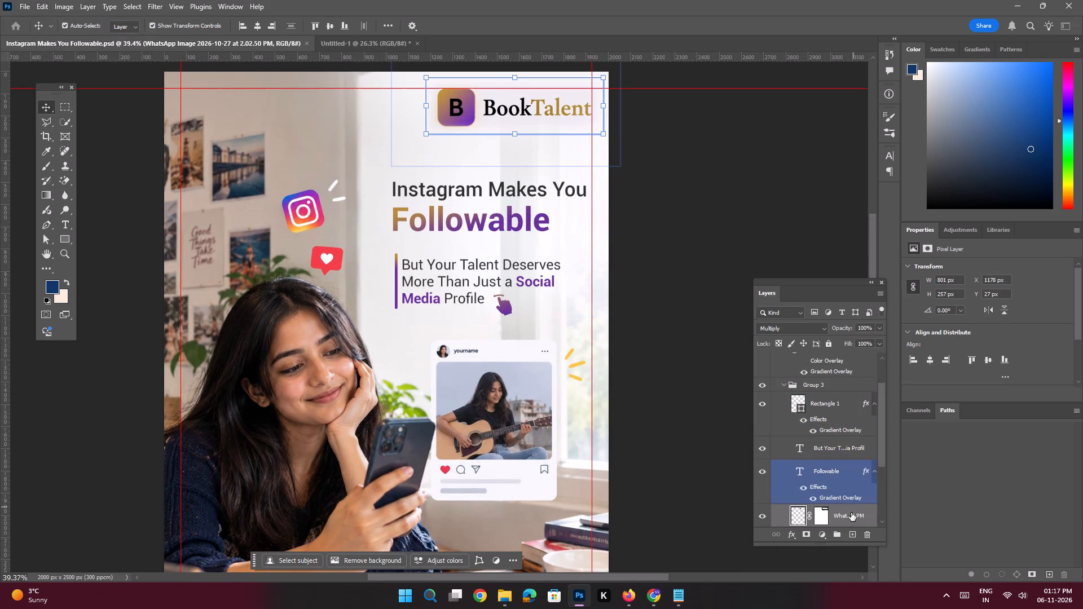
drag(851, 513, 563, 146)
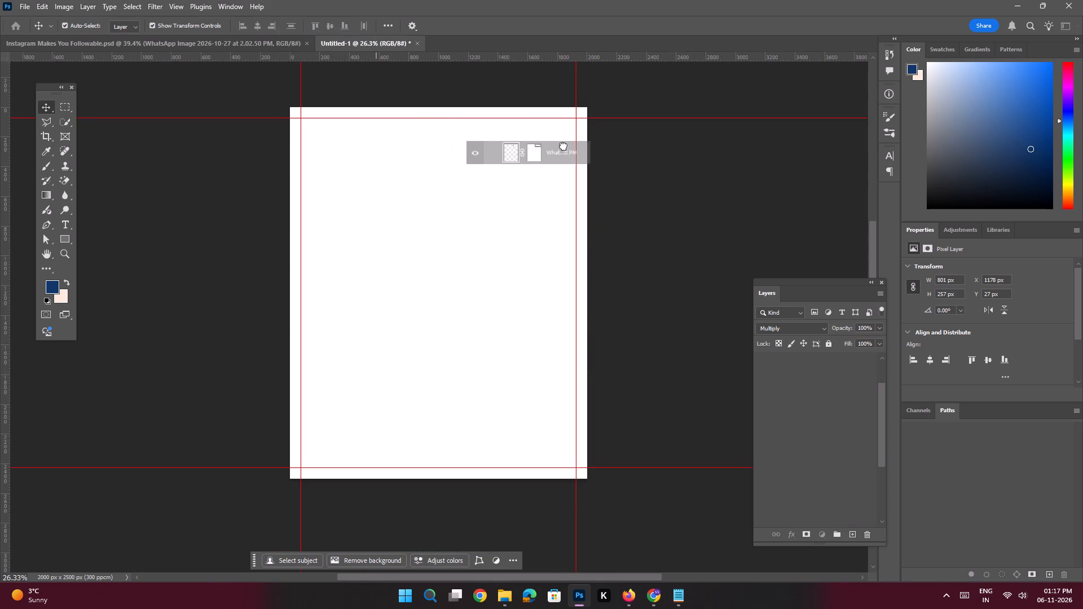
drag(563, 146, 560, 135)
Move the BookTalent logo to the canvas's top right corner, about X 1194 px and Y 28 px, within the margin guides.
key(ctrl+space)
key(ctrl+space)
key(ctrl+space)
key(ctrl+space)
key(ctrl+space)
key(ctrl+space)
key(ctrl+space)
key(ctrl+space)
key(ctrl+space)
key(ctrl+space)
key(ctrl+space)
ctrl+drag(547, 128, 580, 194)
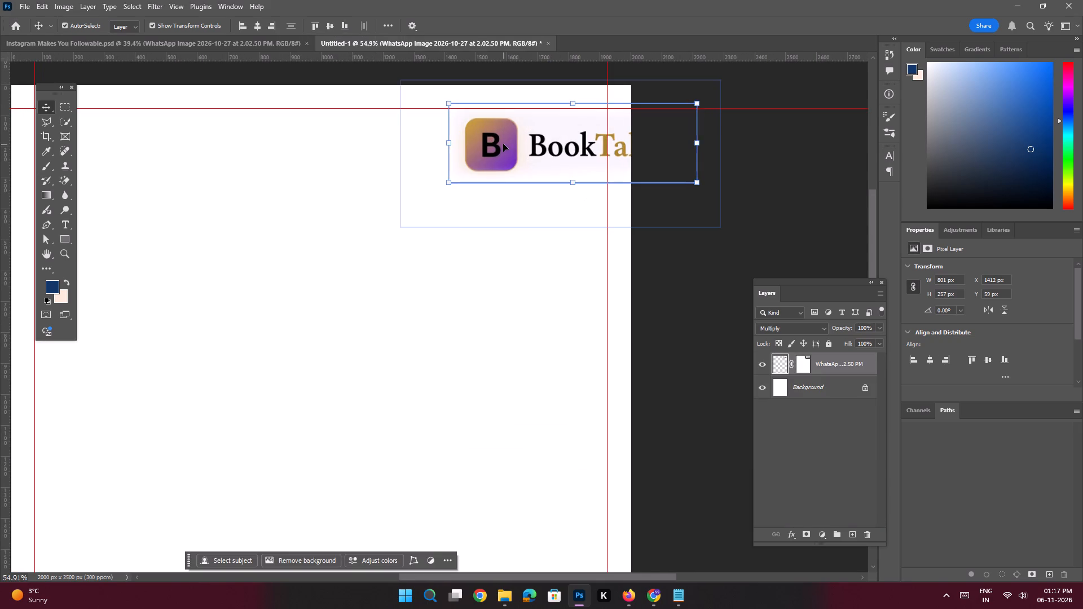
drag(503, 144, 430, 143)
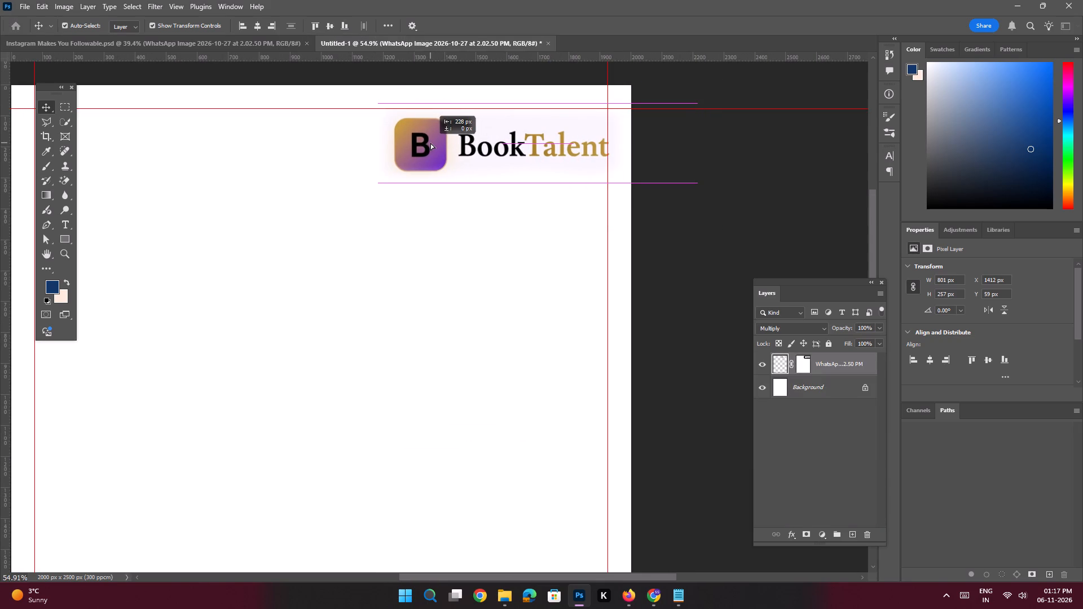
drag(430, 143, 432, 134)
Place the Book Venues, Find Artists (1) image from the Downloads folder into Untitled-1, filling the 2000 × 2500 px canvas.
key(ctrl+space)
key(ctrl+space)
key(ctrl+space)
key(ctrl+space)
key(ctrl+space)
key(ctrl+space)
key(ctrl+space)
ctrl+drag(463, 169, 421, 157)
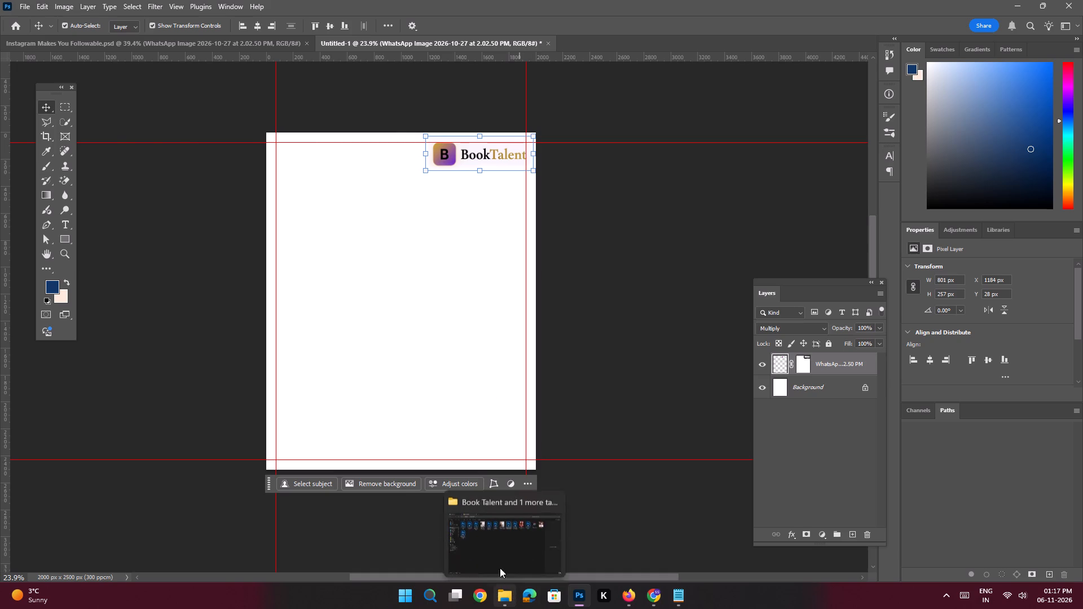
click(486, 530)
click(62, 152)
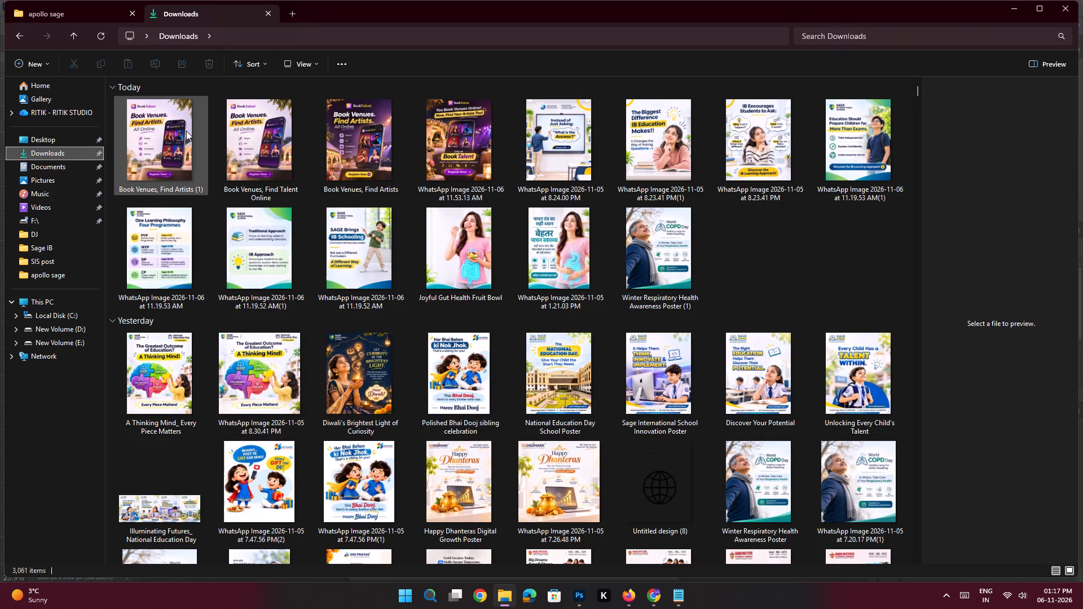
click(175, 133)
drag(162, 155, 199, 189)
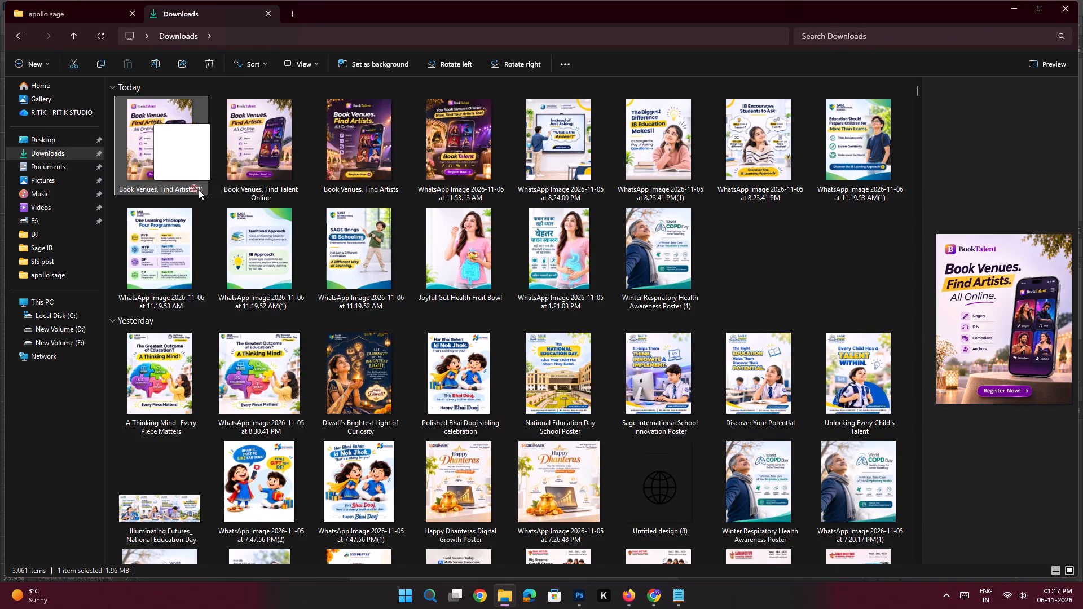
drag(199, 189, 382, 301)
key(alt+Tab)
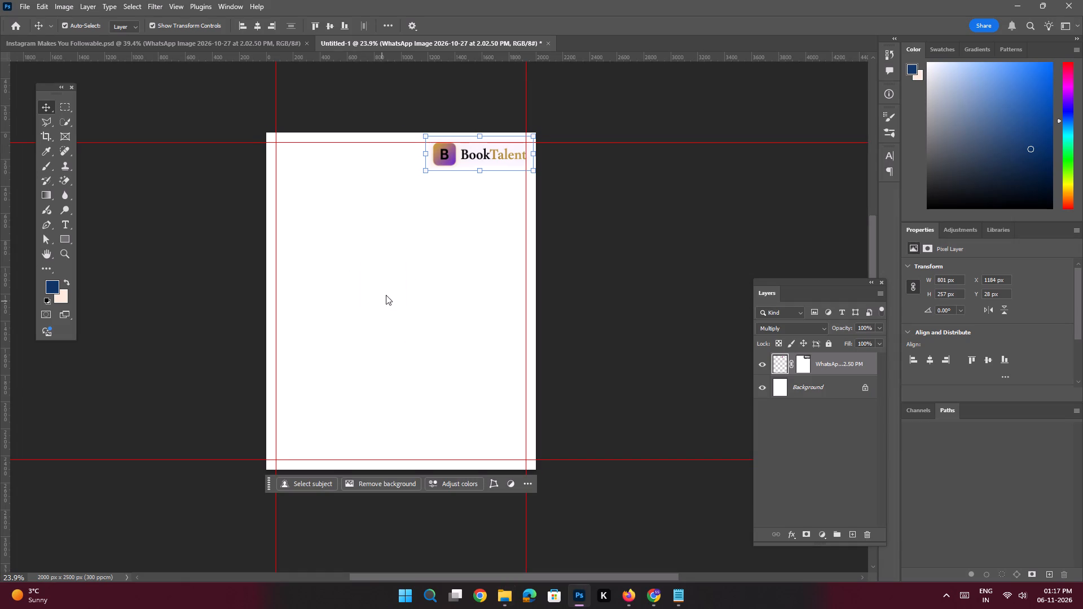
key(Return)
Rasterize the placed Book Venues, Find Artists (1) smart object using the Eraser tool, return to the Move tool and deselect the layer.
key(space)
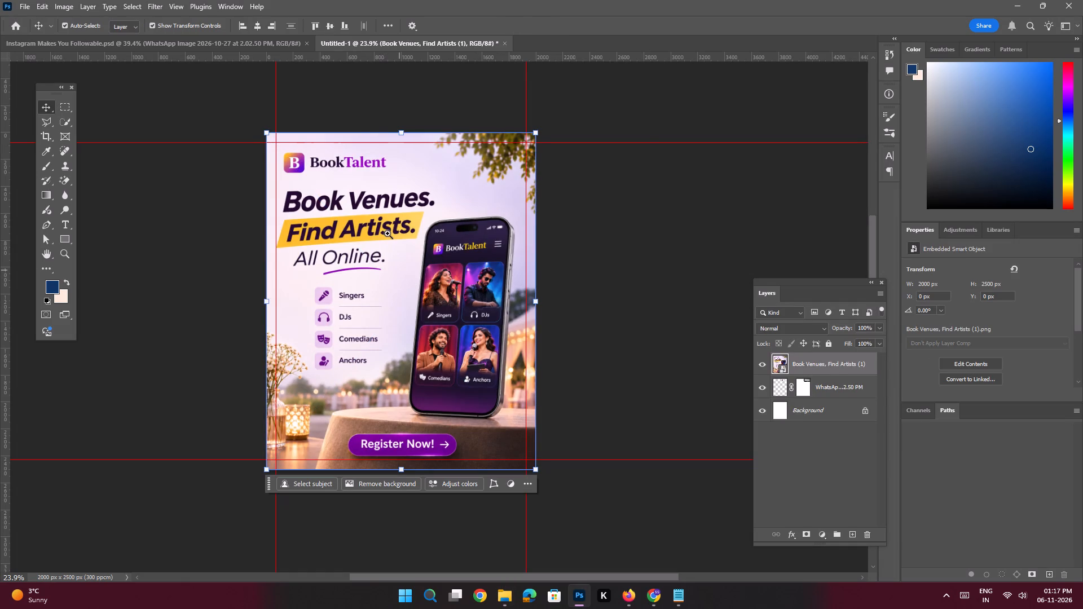
ctrl+drag(341, 143, 390, 230)
drag(391, 200, 393, 208)
key(e)
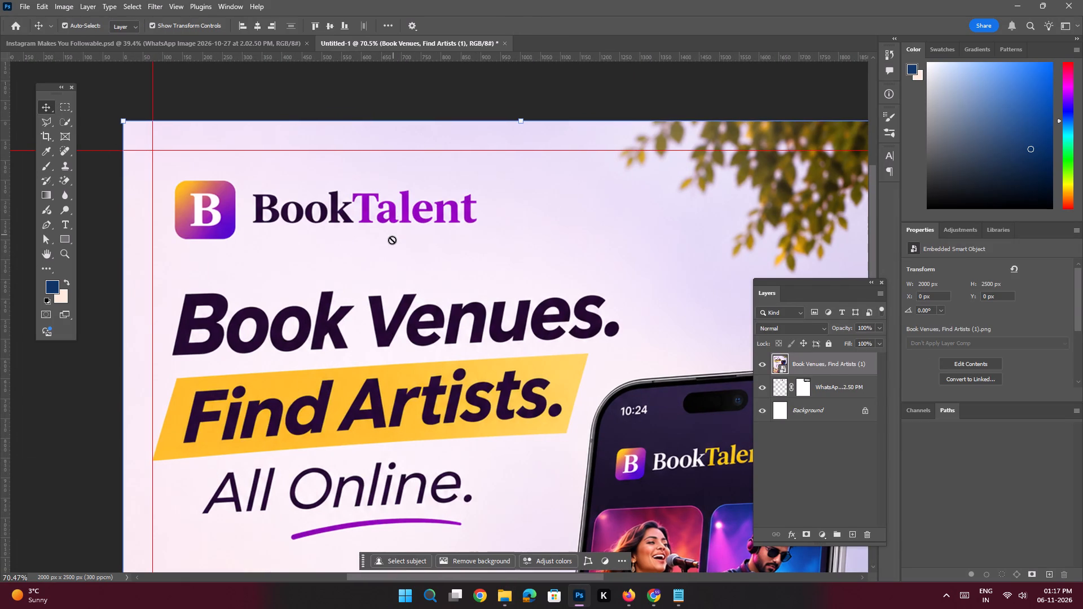
click(390, 242)
click(502, 220)
key(space)
ctrl+drag(393, 222, 337, 205)
drag(388, 254, 388, 242)
click(46, 105)
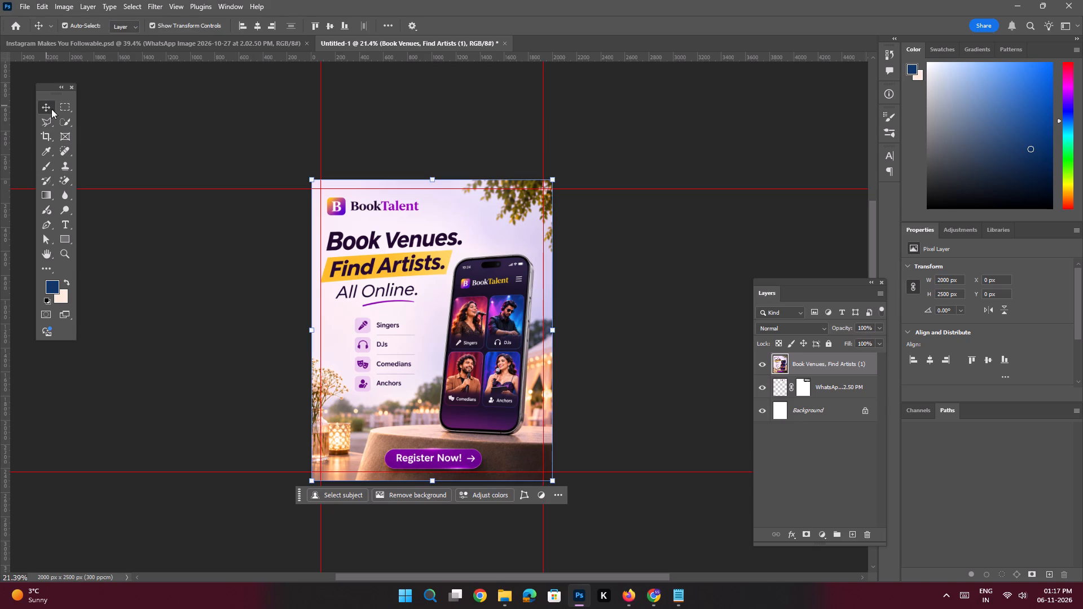
click(180, 127)
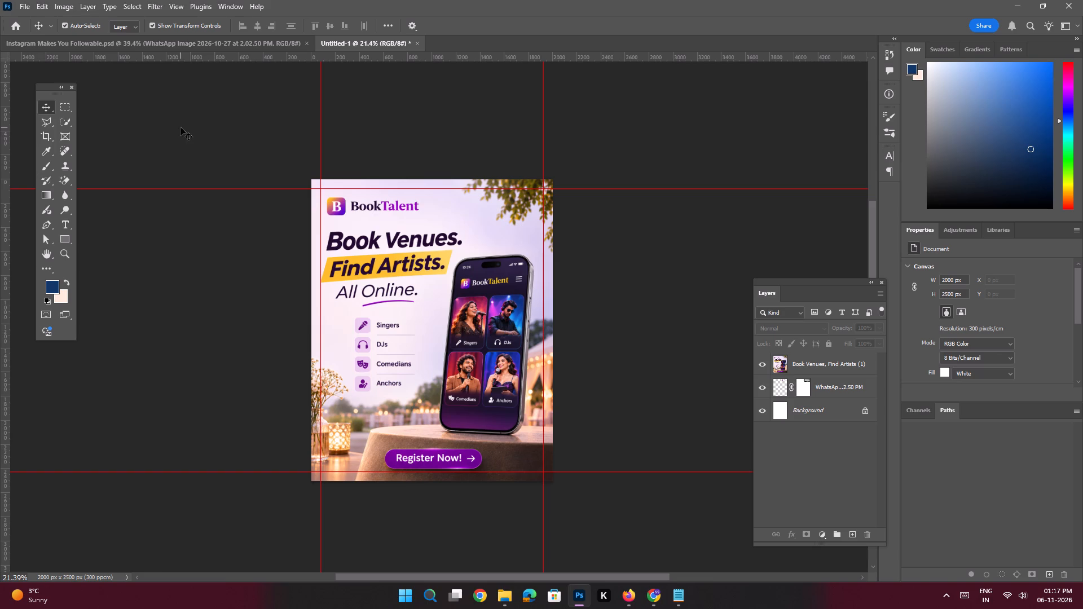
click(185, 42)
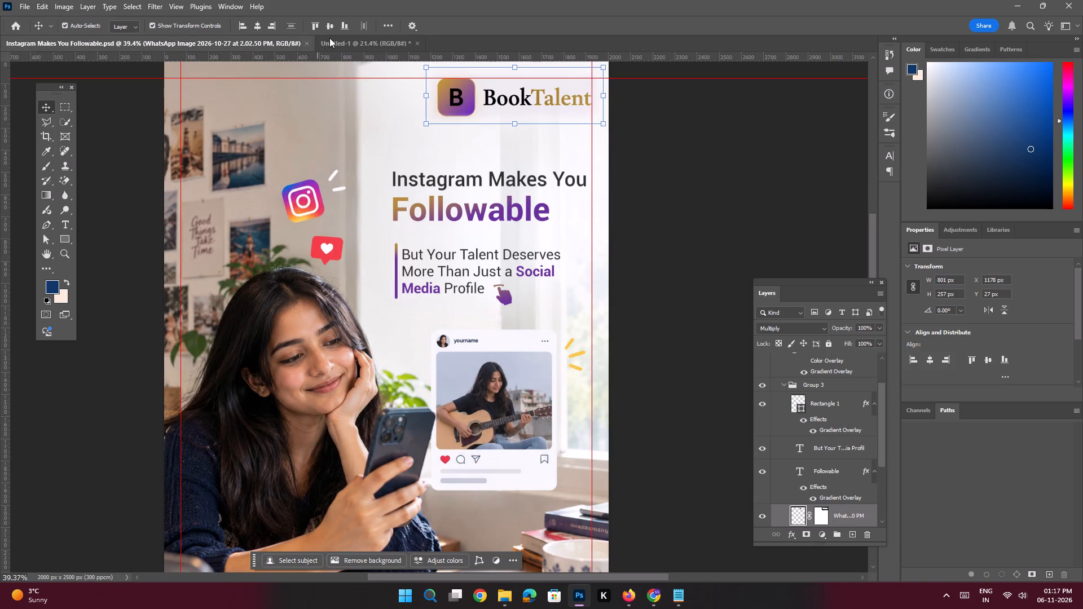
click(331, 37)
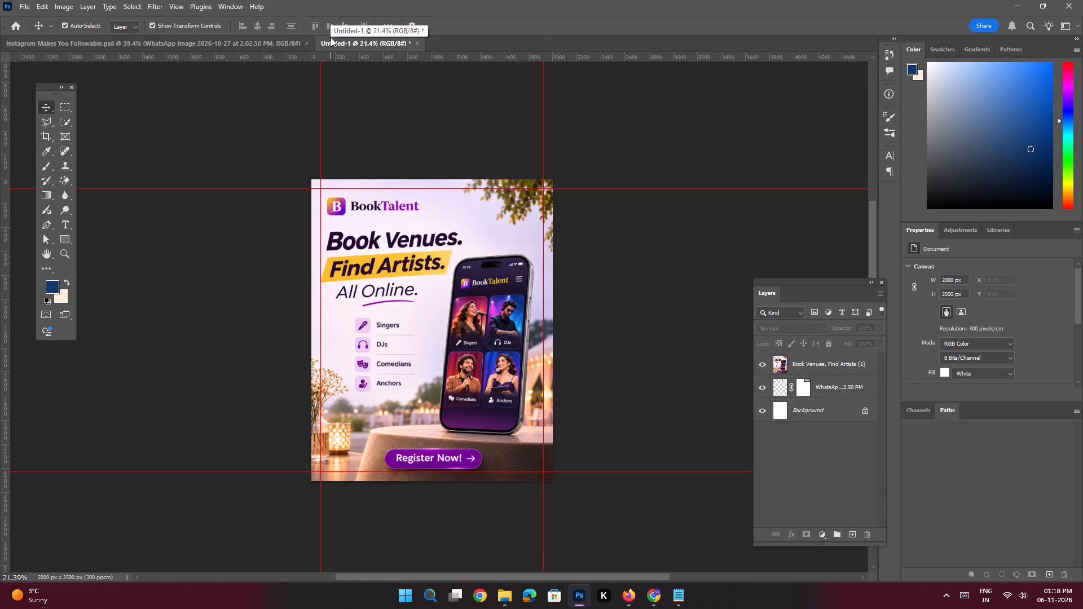
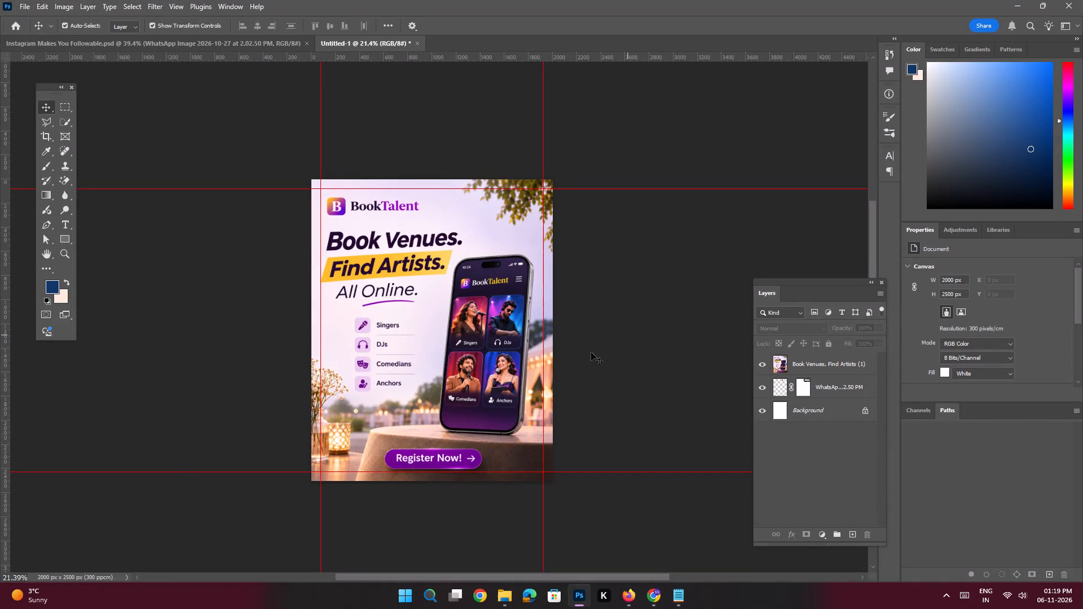
Launch the Instagram app from the recent searches in Windows Search.
click(435, 599)
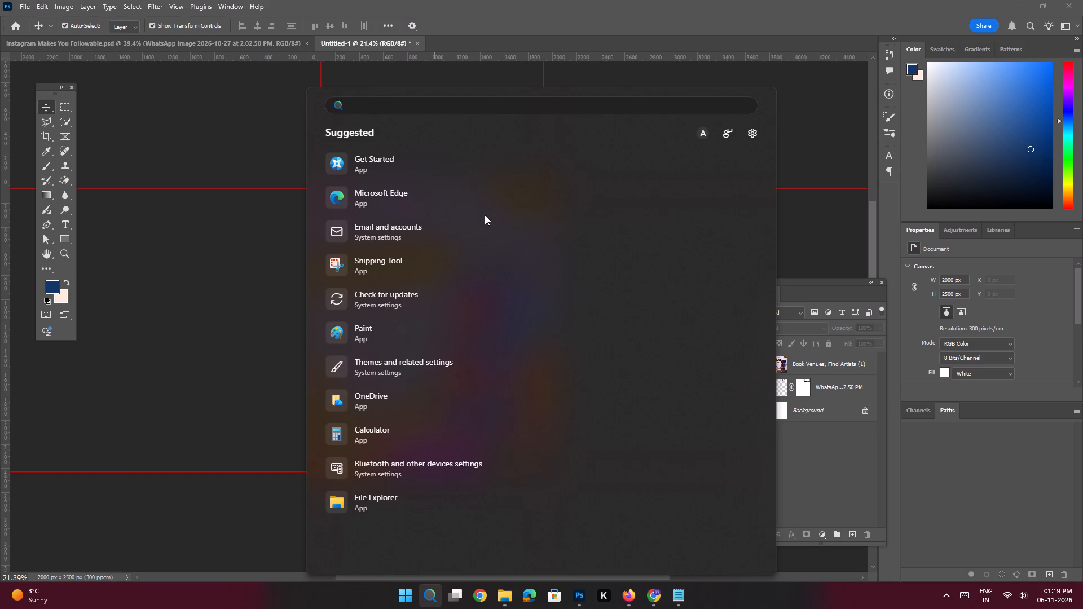
click(285, 277)
click(432, 599)
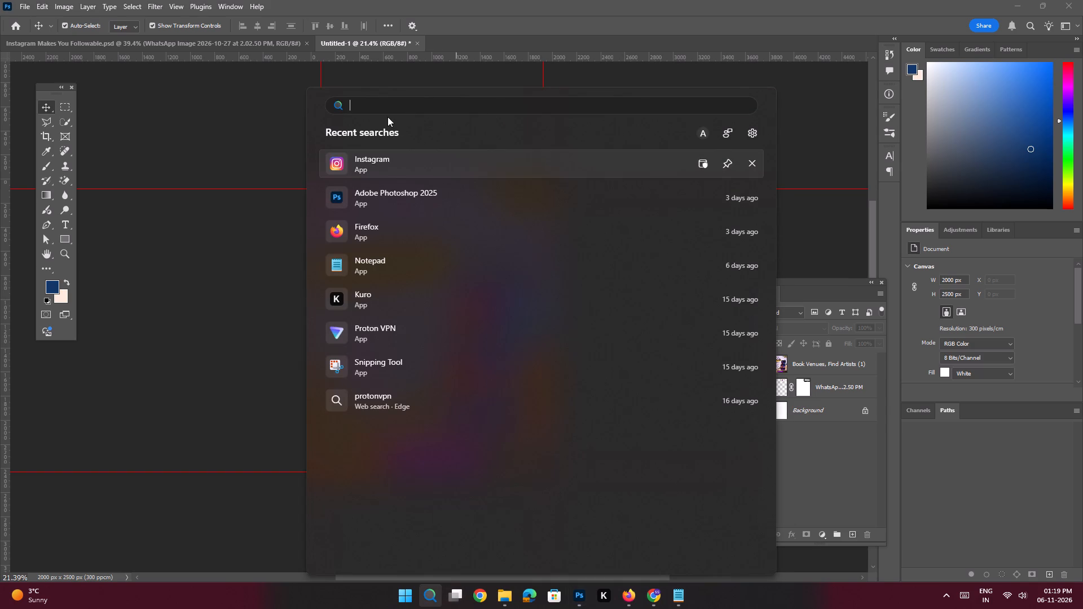
click(389, 161)
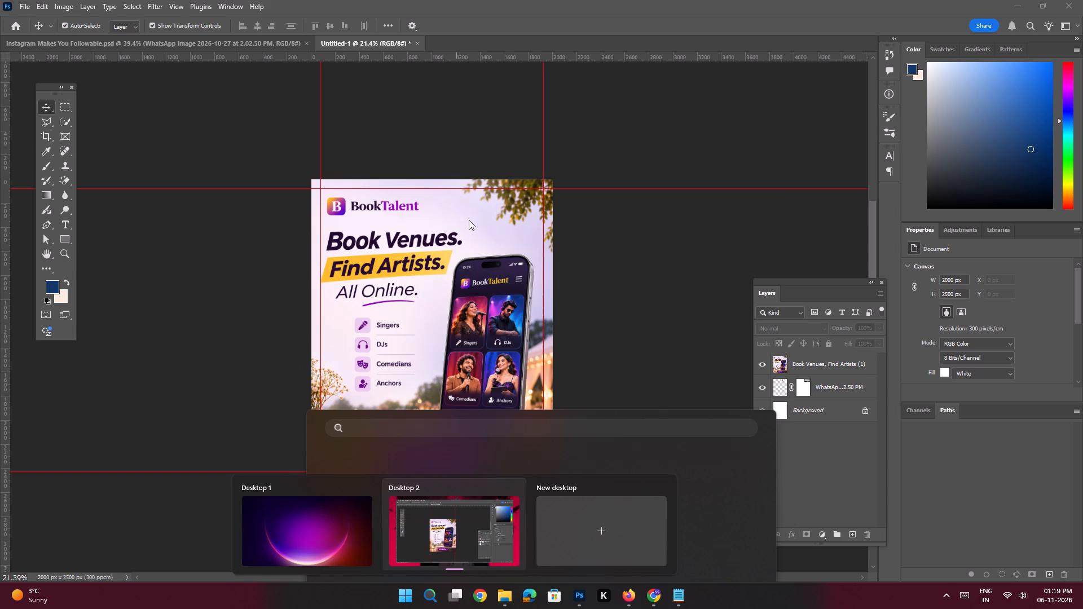
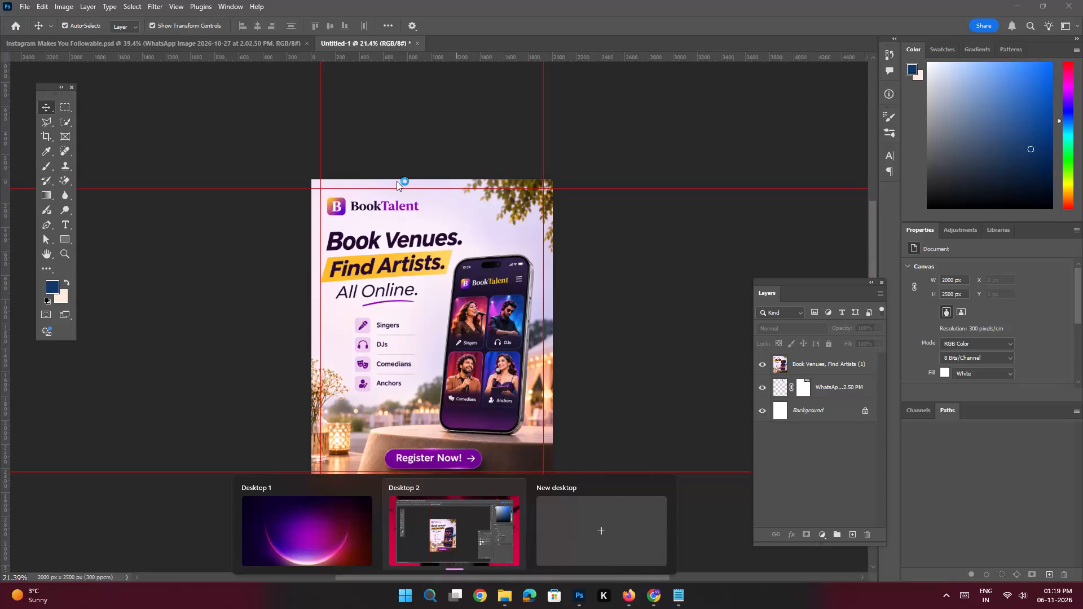
Return to the Untitled-1 document on Desktop 2, closing the desktop overview.
click(227, 299)
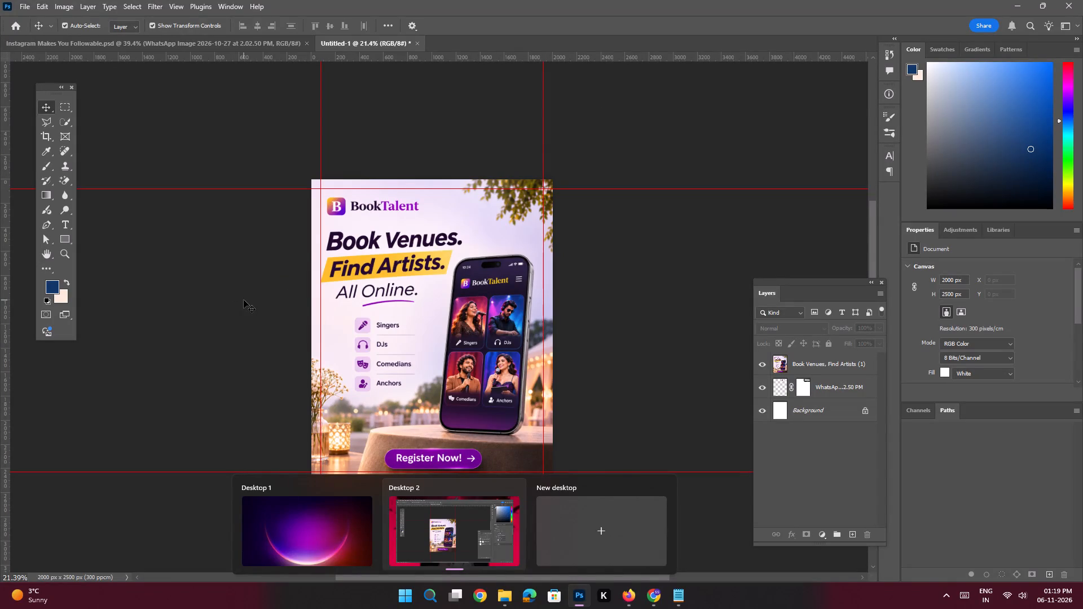
triple_click(244, 300)
click(244, 300)
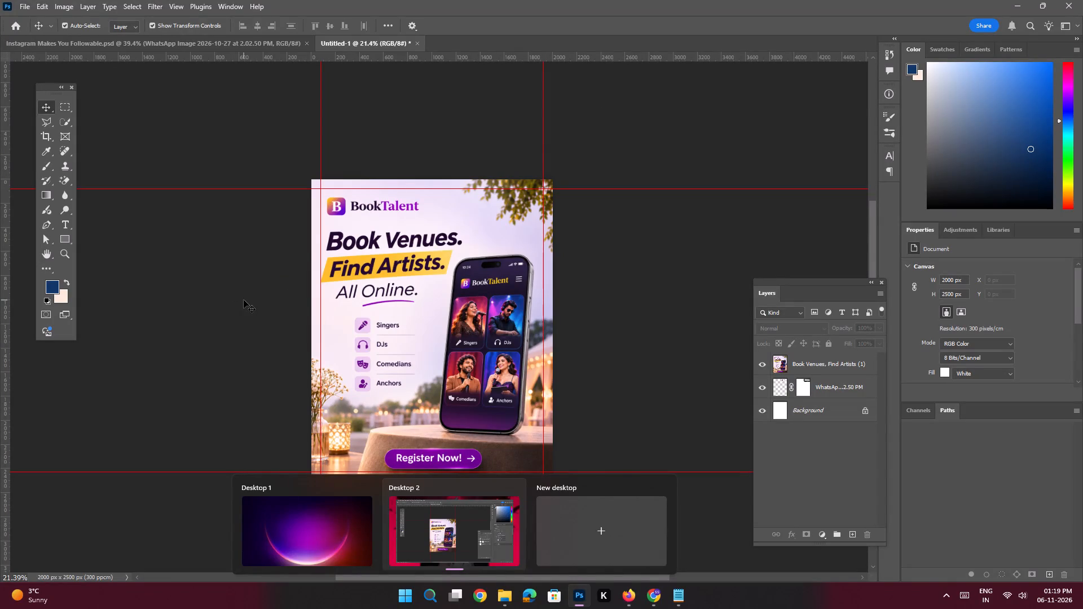
double_click(244, 300)
click(428, 516)
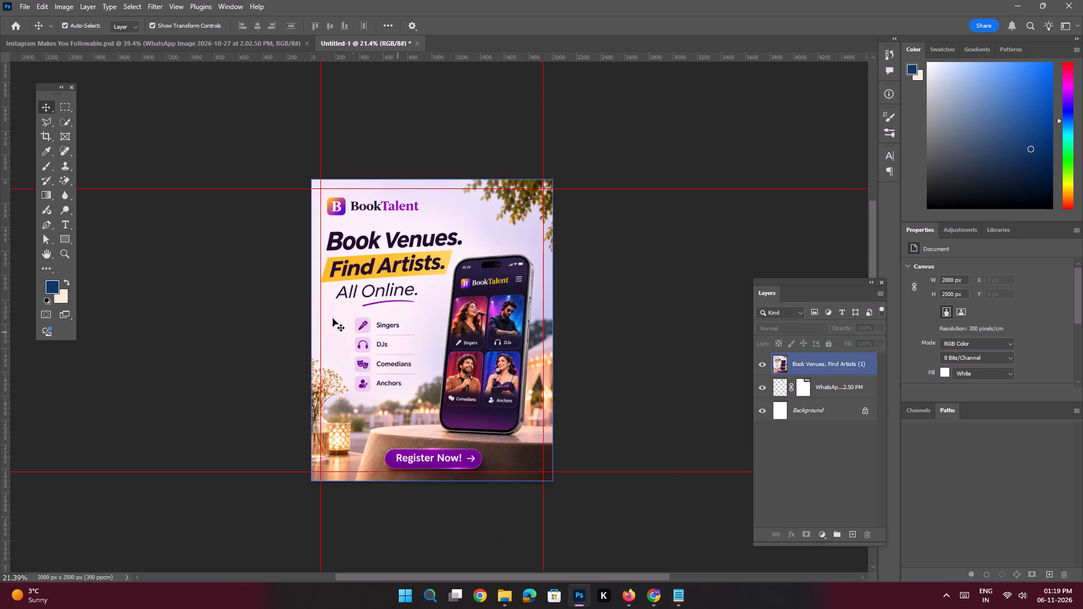
Examine the placed BookTalent poster in Untitled-1 up close, focusing on the phone mockup, and fit the whole poster in view.
click(252, 310)
key(space)
key(space)
key(space)
key(space)
key(space)
key(space)
key(space)
key(space)
key(space)
key(space)
key(space)
key(space)
key(space)
key(space)
key(space)
key(space)
key(space)
key(space)
key(space)
key(space)
drag(457, 290, 457, 302)
key(space)
key(space)
key(space)
key(space)
key(space)
key(space)
key(space)
key(space)
key(space)
key(space)
key(space)
key(space)
key(space)
key(space)
key(space)
key(space)
key(space)
key(space)
key(space)
key(space)
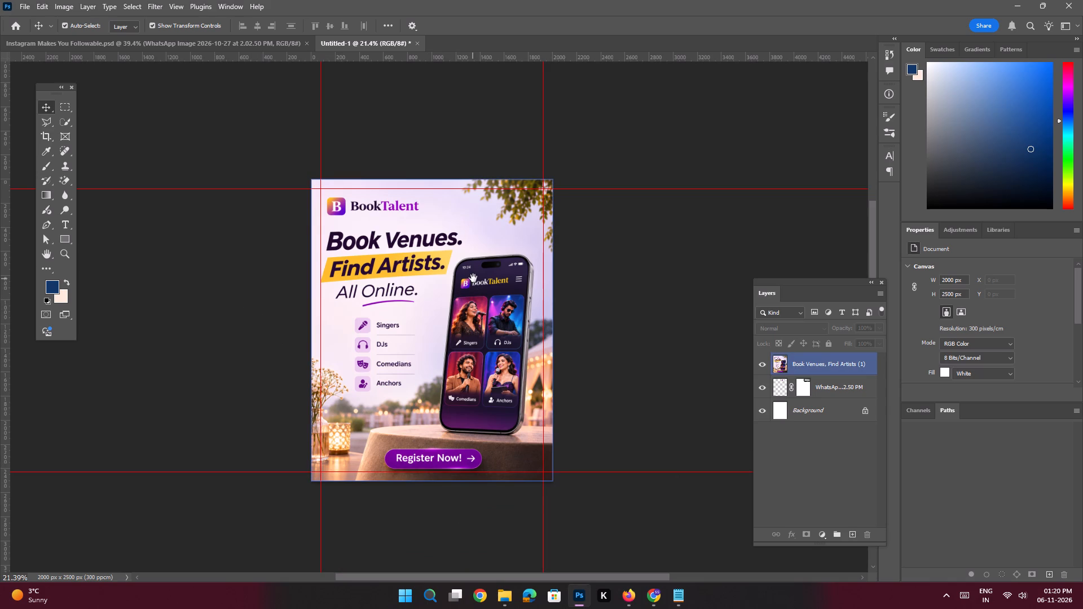
click(474, 277)
ctrl+drag(460, 262, 464, 305)
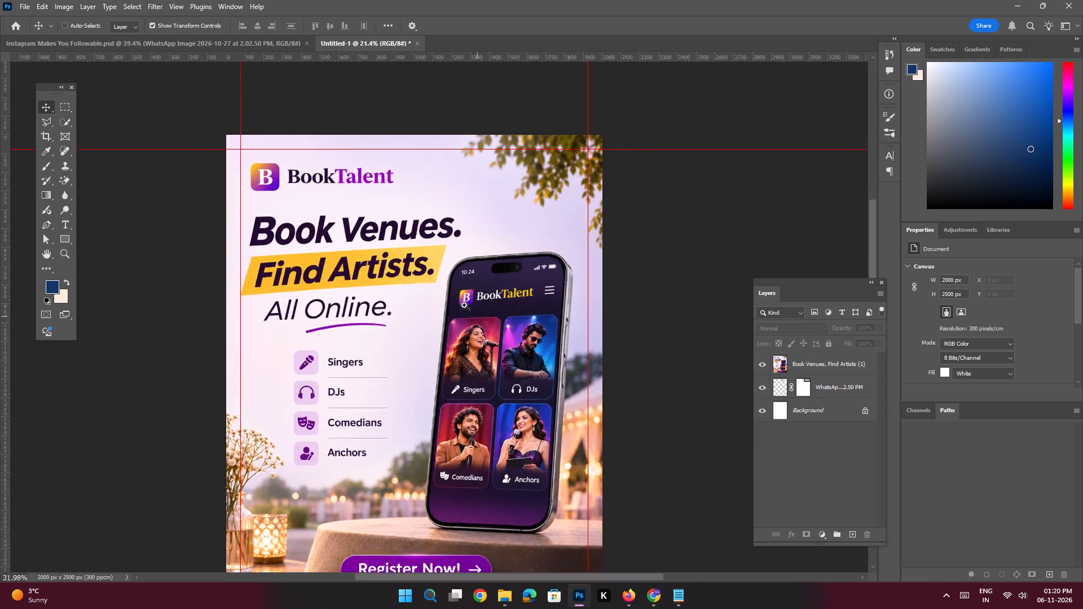
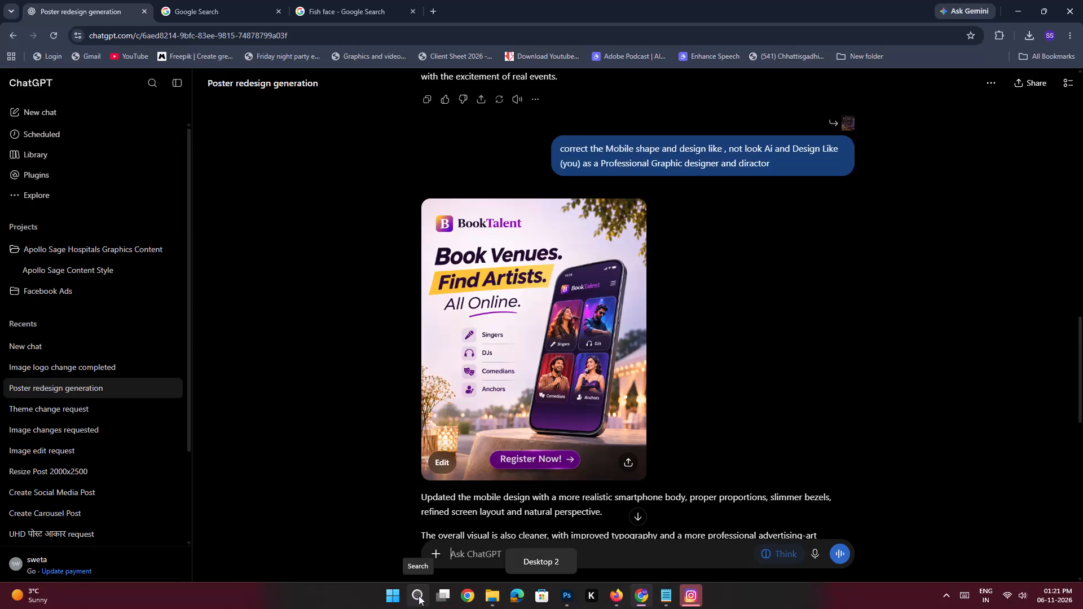
Switch to Photoshop and go from the Instagram Makes You Followable document to the home screen's recent files.
click(567, 598)
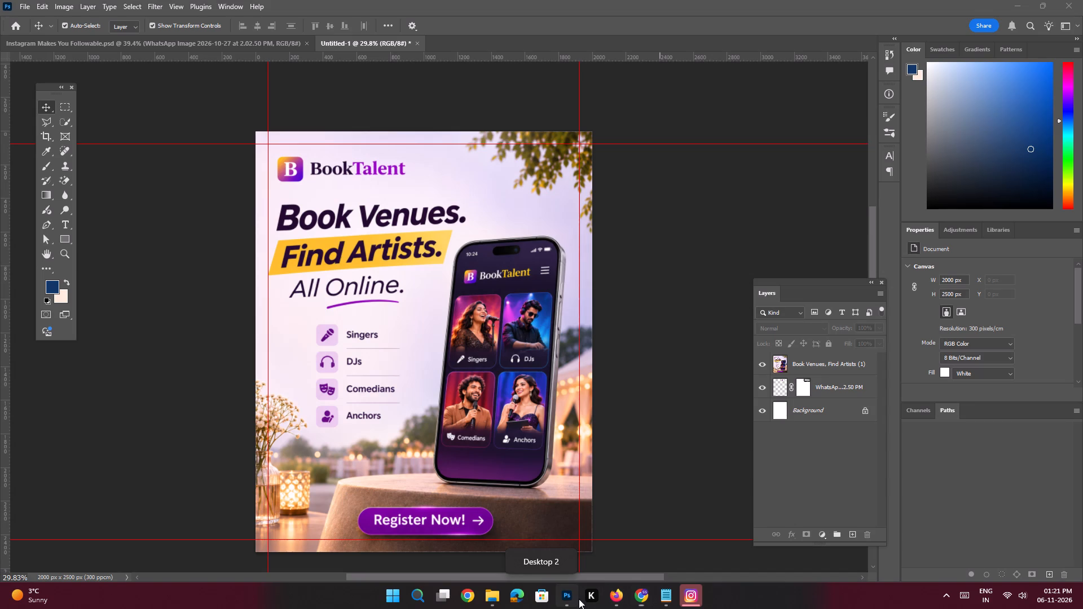
click(76, 45)
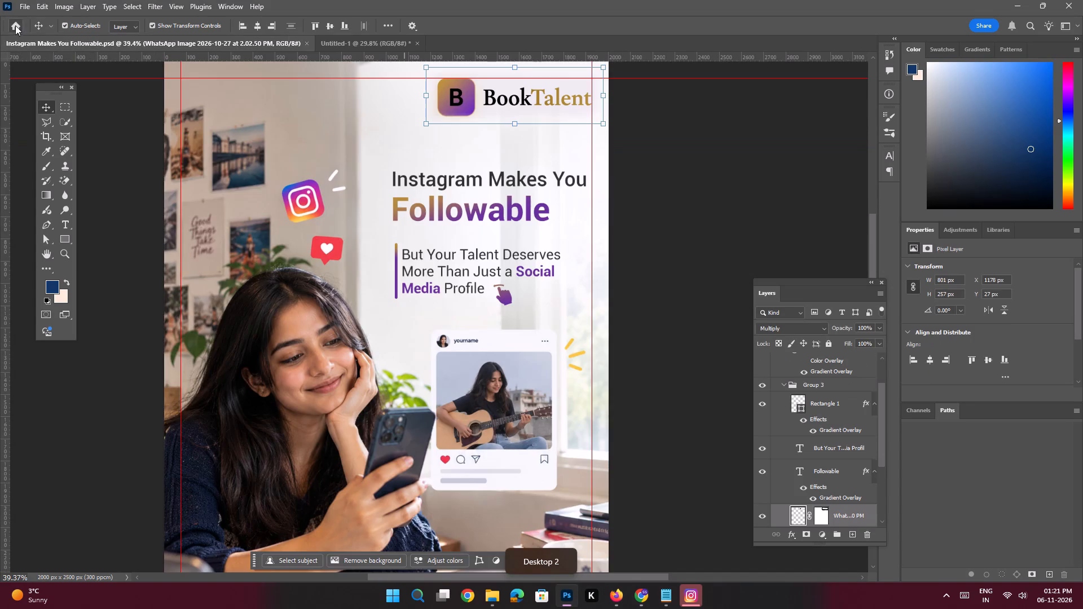
click(16, 25)
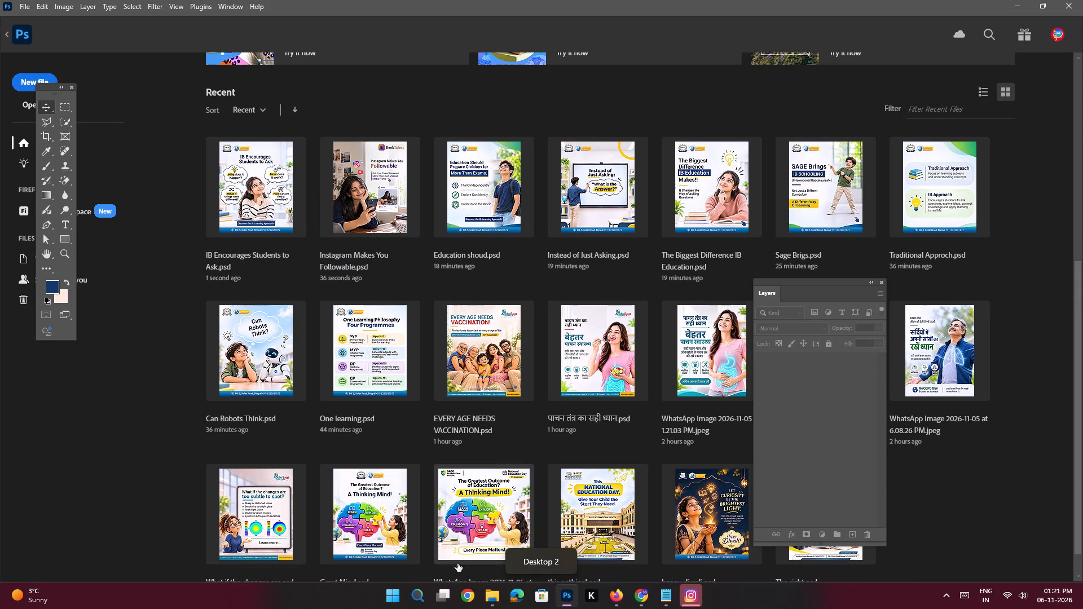
Switch to File Explorer and open the Book Talent folder on the Desktop.
click(470, 533)
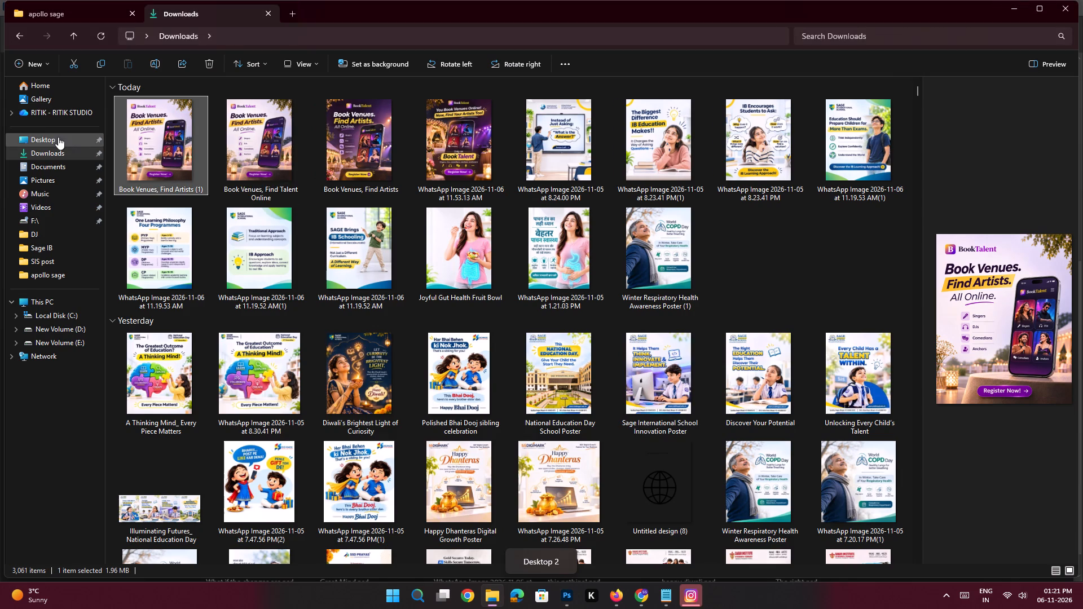
click(58, 137)
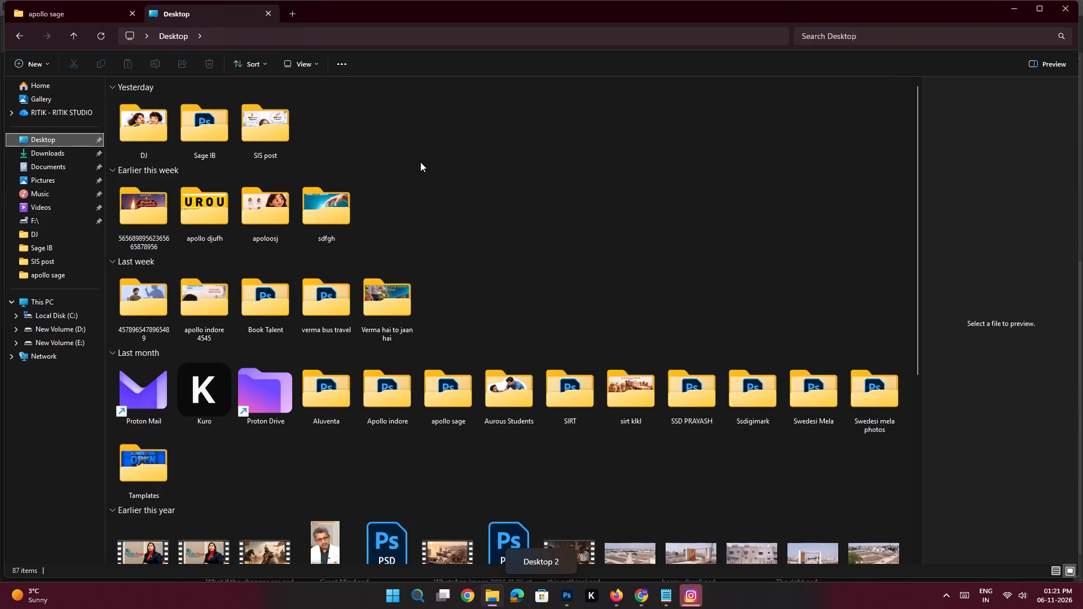
click(319, 220)
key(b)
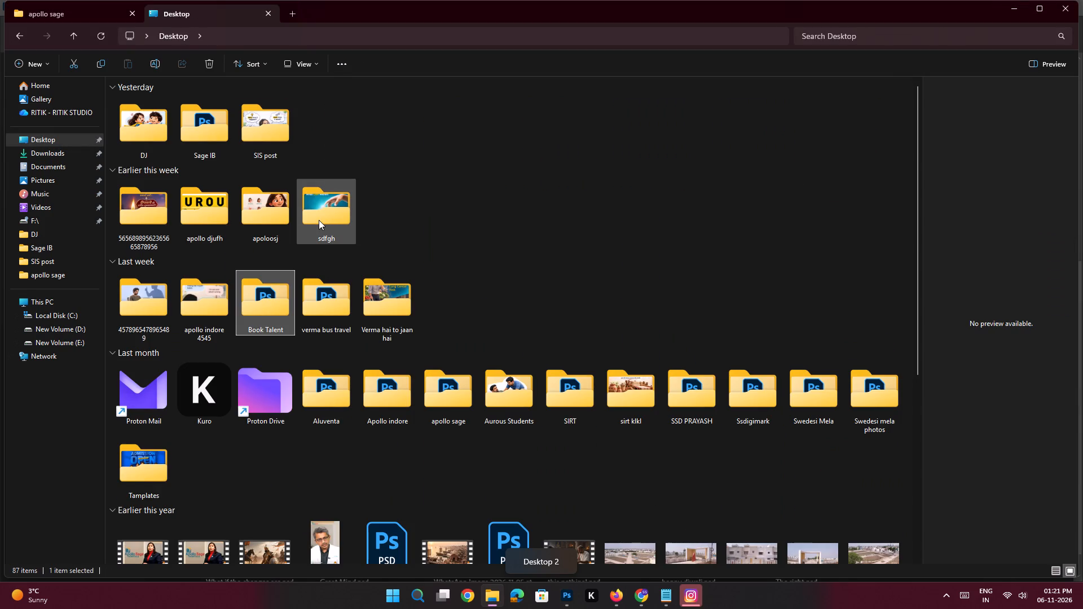
double_click(258, 303)
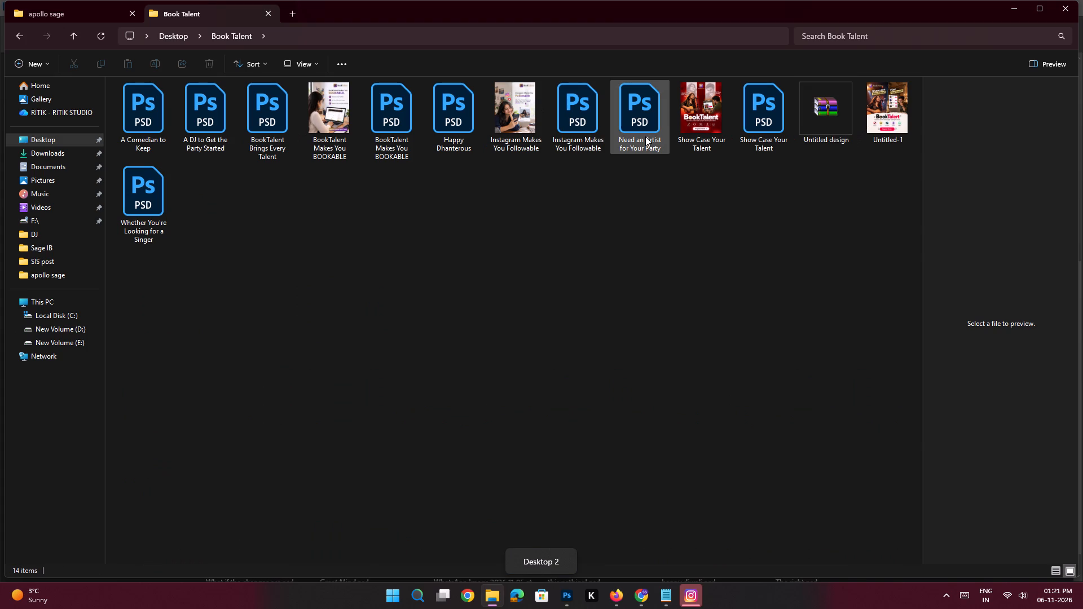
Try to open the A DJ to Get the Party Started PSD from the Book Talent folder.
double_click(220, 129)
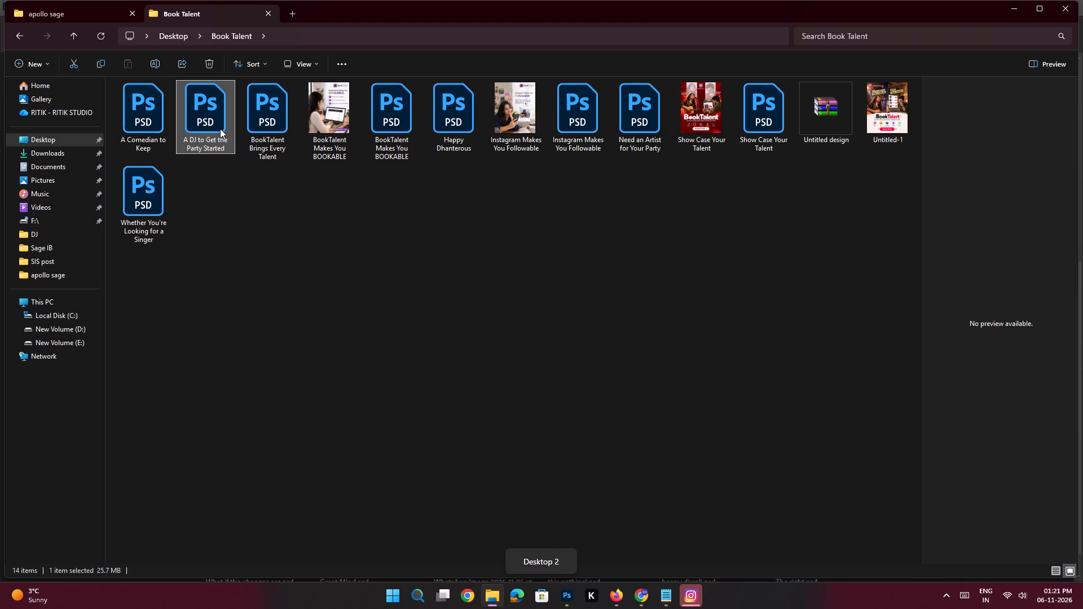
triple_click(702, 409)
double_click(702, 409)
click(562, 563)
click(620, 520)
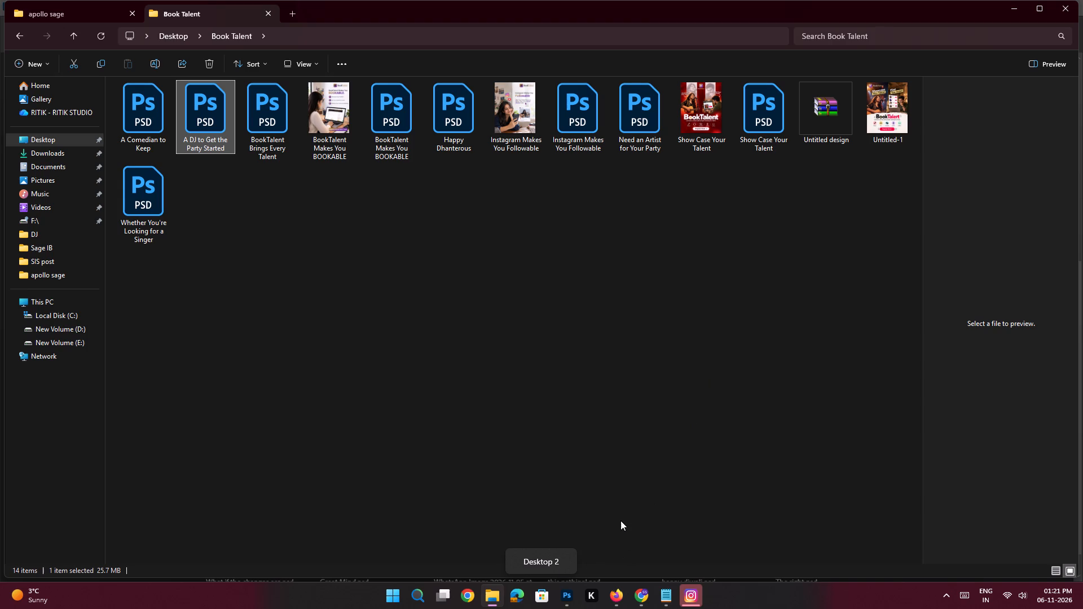
Switch to Photoshop and look through the recent files on the home screen.
click(567, 595)
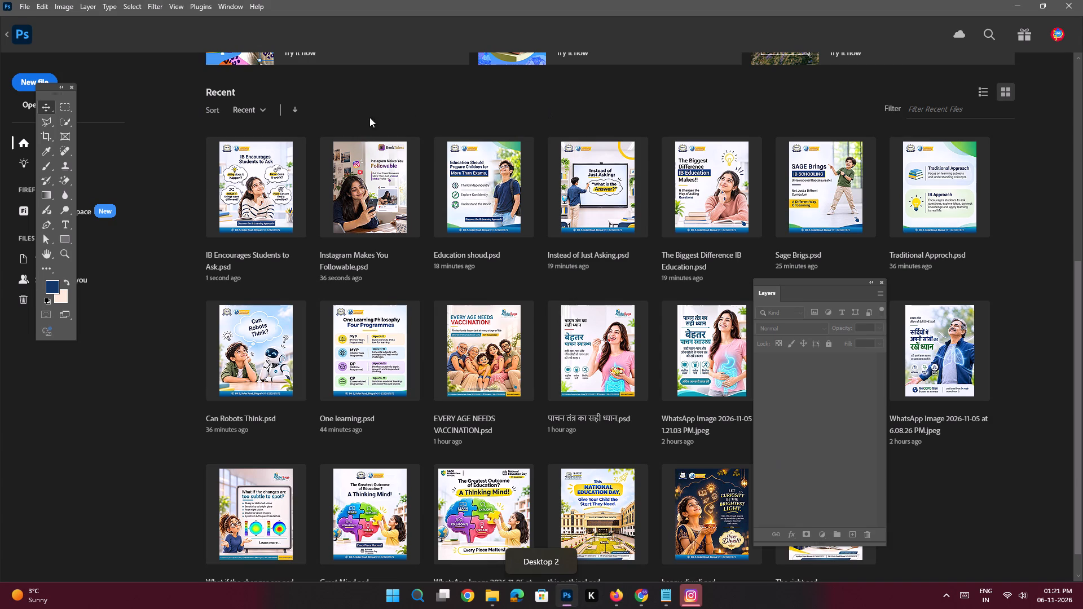
scroll(393, 246, up, 4)
scroll(393, 246, down, 4)
scroll(394, 247, up, 4)
scroll(394, 247, down, 4)
scroll(394, 247, up, 3)
scroll(393, 247, down, 8)
scroll(393, 247, up, 5)
scroll(393, 247, down, 5)
scroll(393, 247, up, 4)
scroll(393, 247, down, 2)
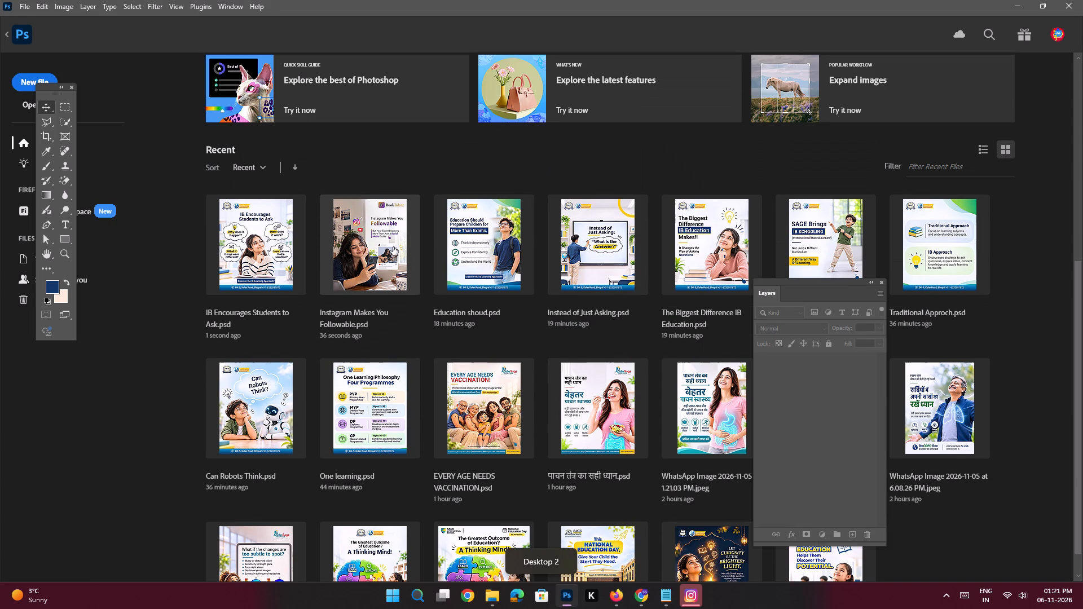
scroll(393, 247, down, 2)
scroll(393, 247, up, 1)
scroll(393, 247, down, 3)
scroll(393, 247, up, 1)
scroll(393, 247, down, 4)
scroll(393, 247, up, 3)
scroll(393, 247, down, 4)
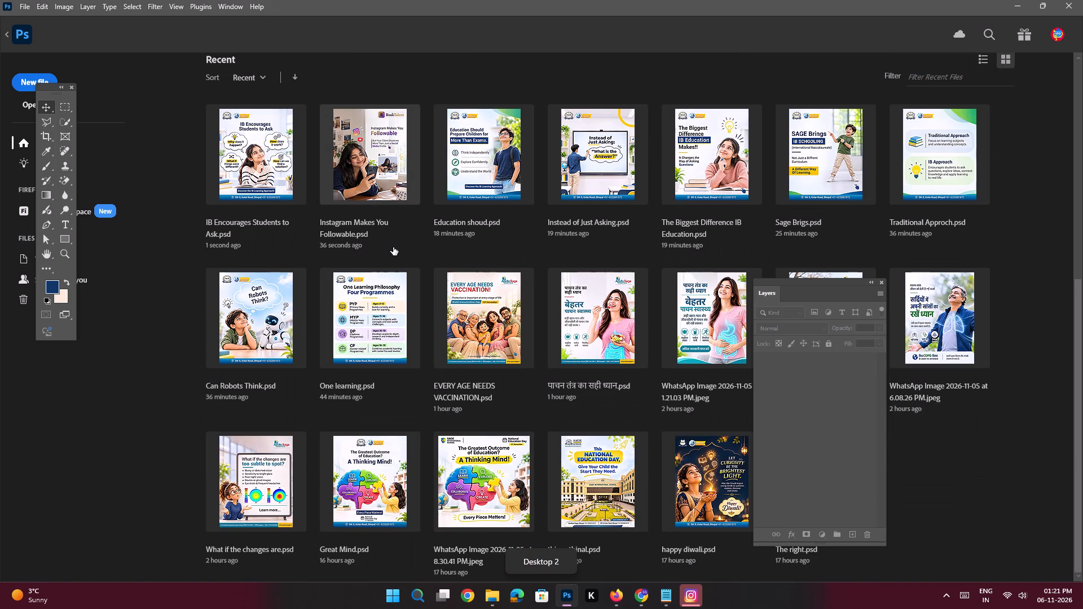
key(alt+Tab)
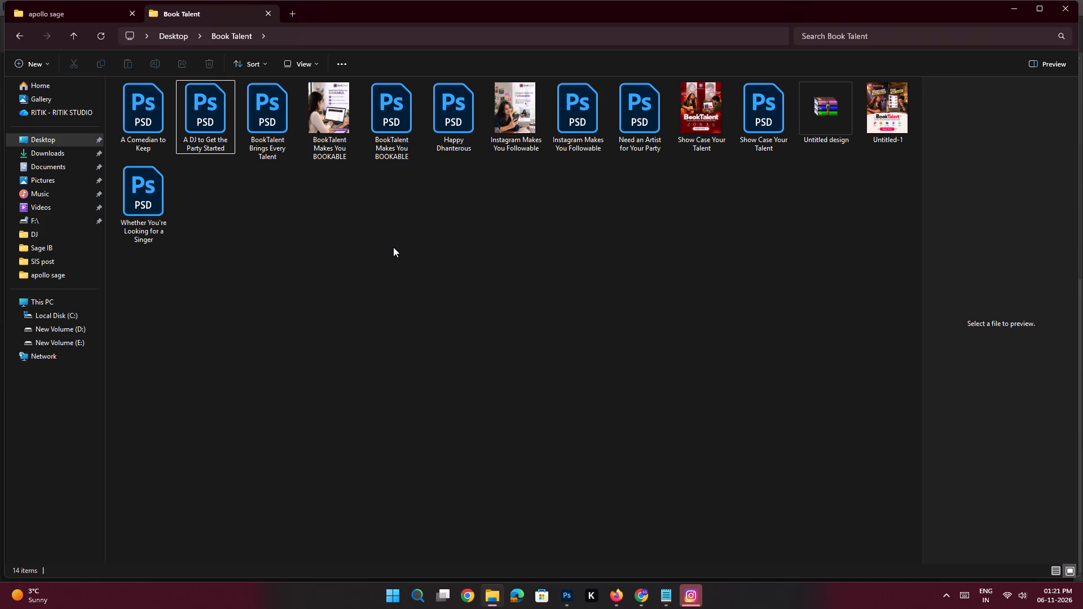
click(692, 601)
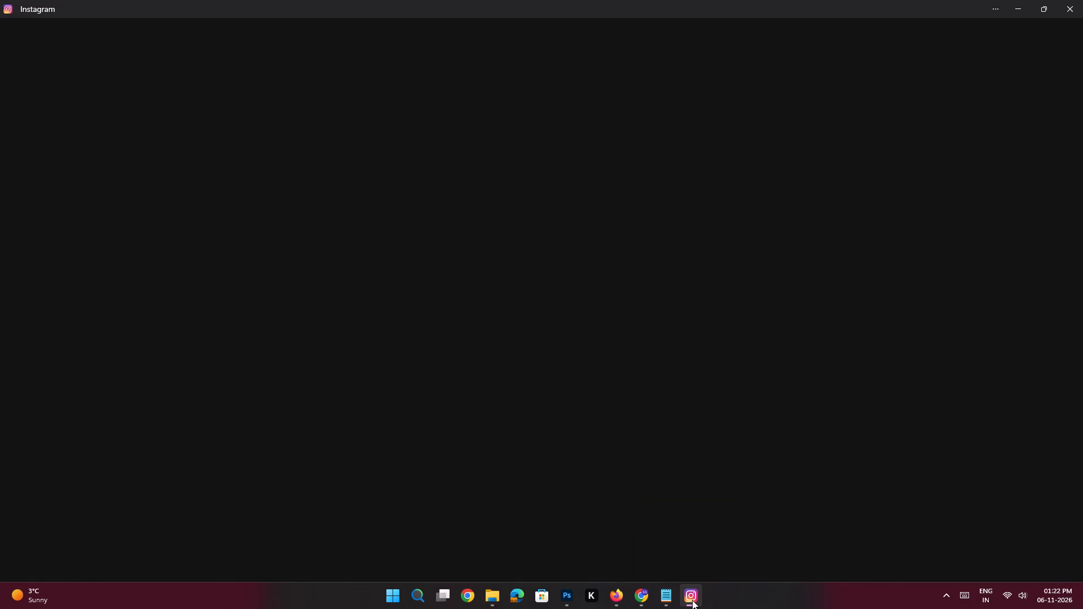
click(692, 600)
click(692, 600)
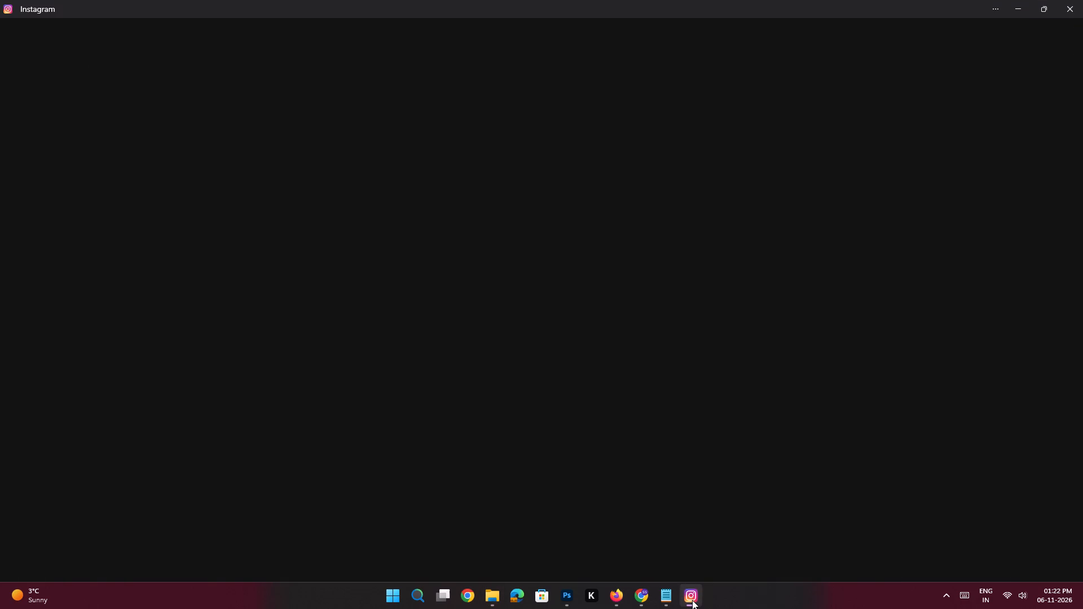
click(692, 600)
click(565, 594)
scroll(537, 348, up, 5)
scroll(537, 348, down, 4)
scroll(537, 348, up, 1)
Open the A DJ to Get the Party Started PSD from the Book Talent folder, view the design and close it.
key(alt+Tab)
double_click(209, 120)
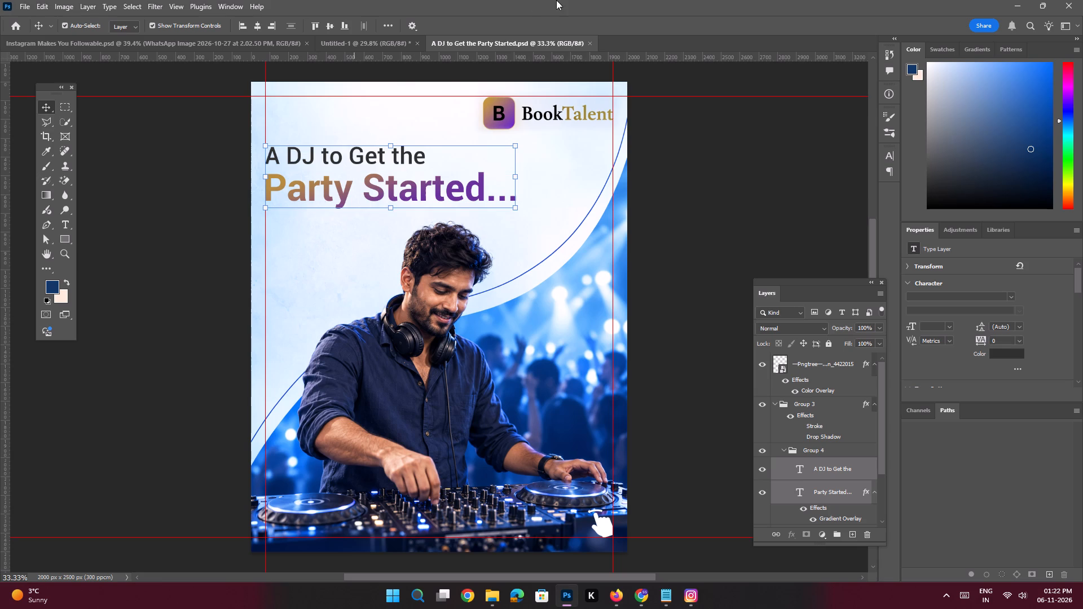
click(589, 41)
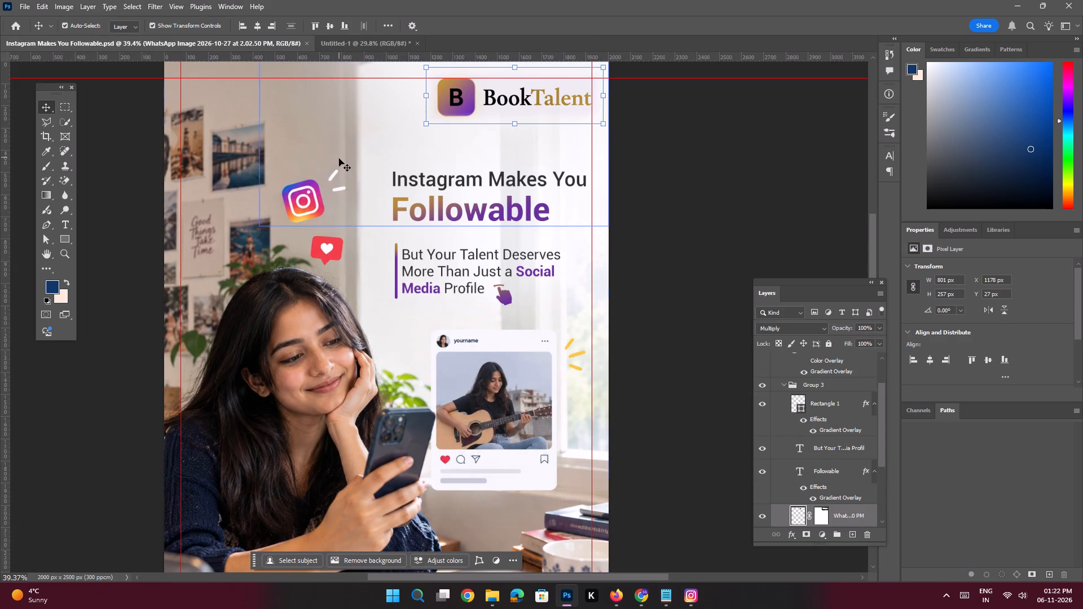
Close the Instagram Makes You Followable.psd document, leaving Untitled-1 open.
click(307, 46)
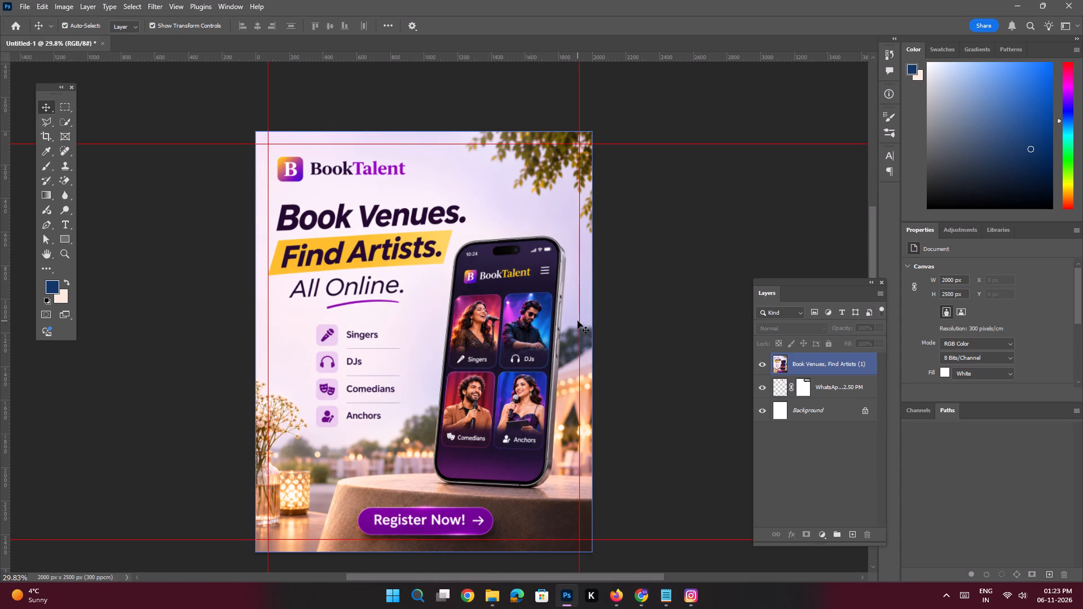
Select the masked WhatsApp image layer beneath the Book Venues, Find Artists (1) layer.
click(817, 389)
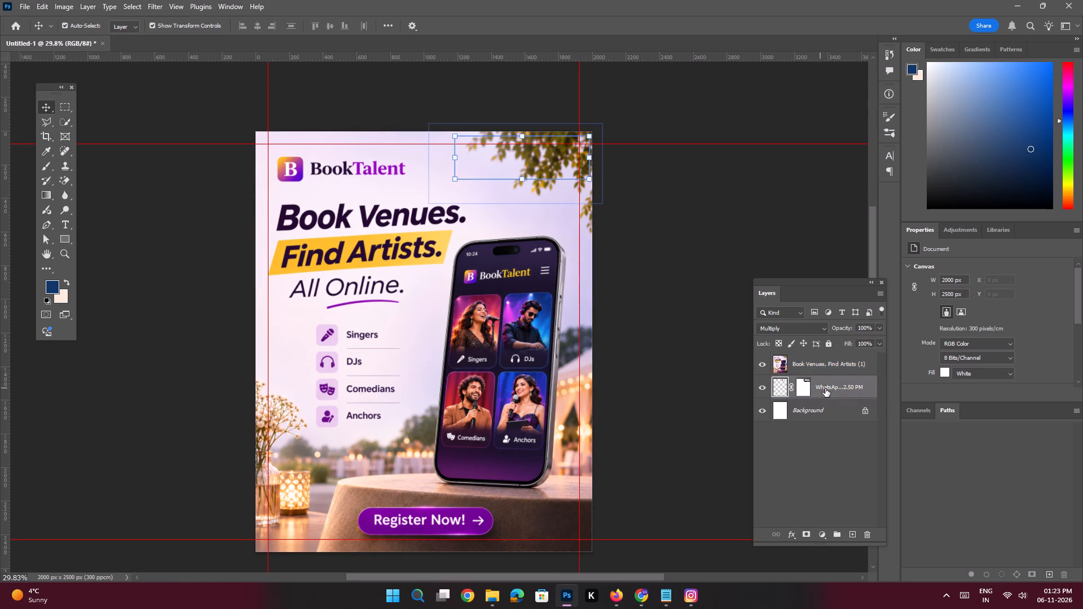
Move the WhatsApp logo layer above the Book Venues poster layer and place it in the poster's upper-left corner, at about X 31, Y 28 px.
drag(826, 385, 824, 347)
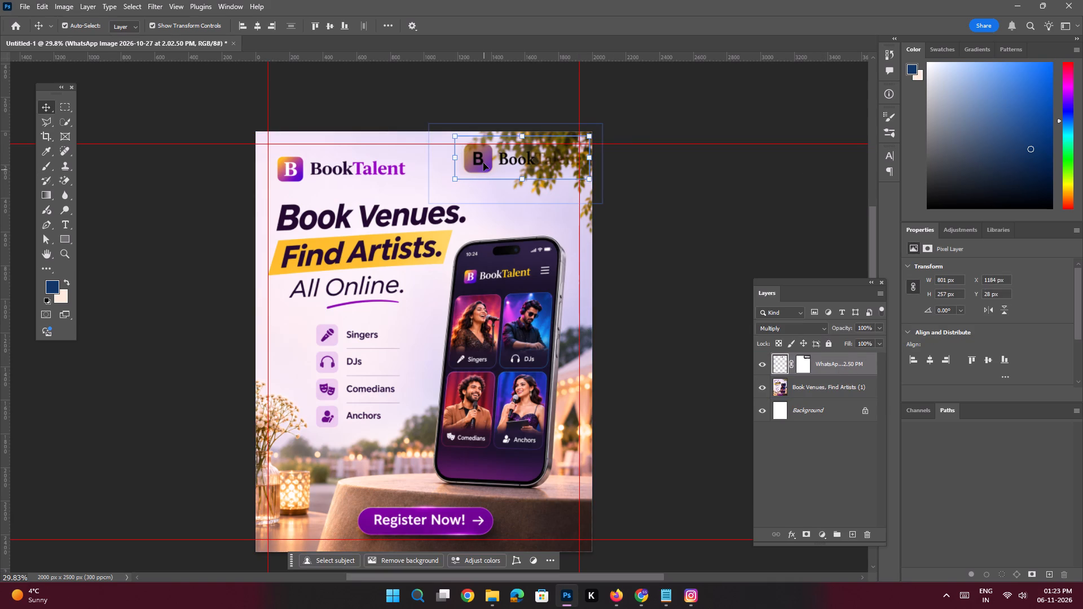
shift+drag(483, 162, 315, 154)
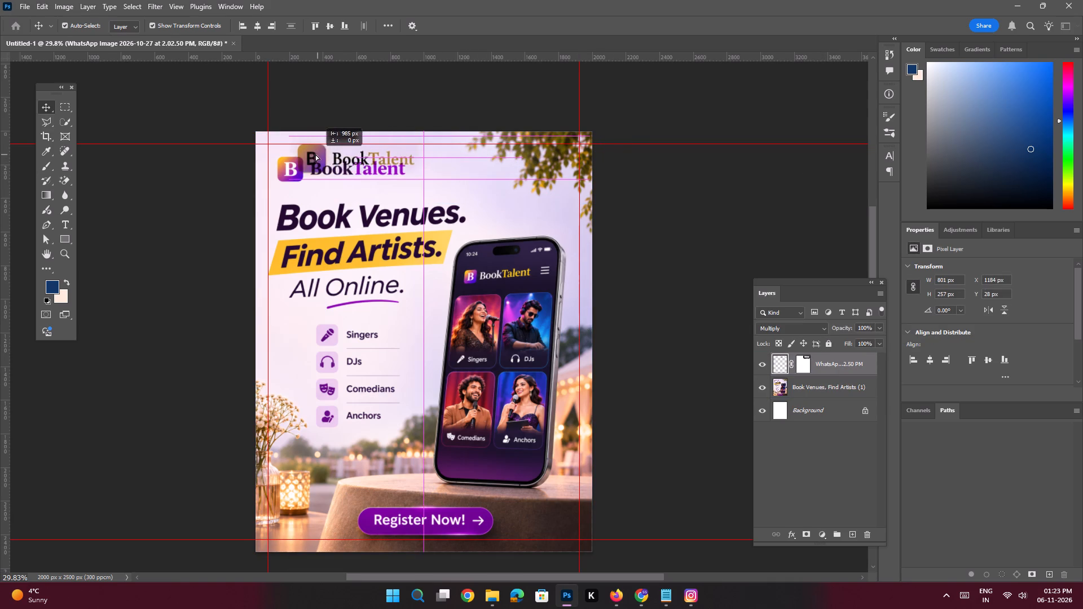
shift+drag(315, 154, 289, 150)
Hide the WhatsApp logo layer, remove the poster layer's built-in BookTalent logo by filling a polygonal lasso selection around it, and deselect.
click(760, 363)
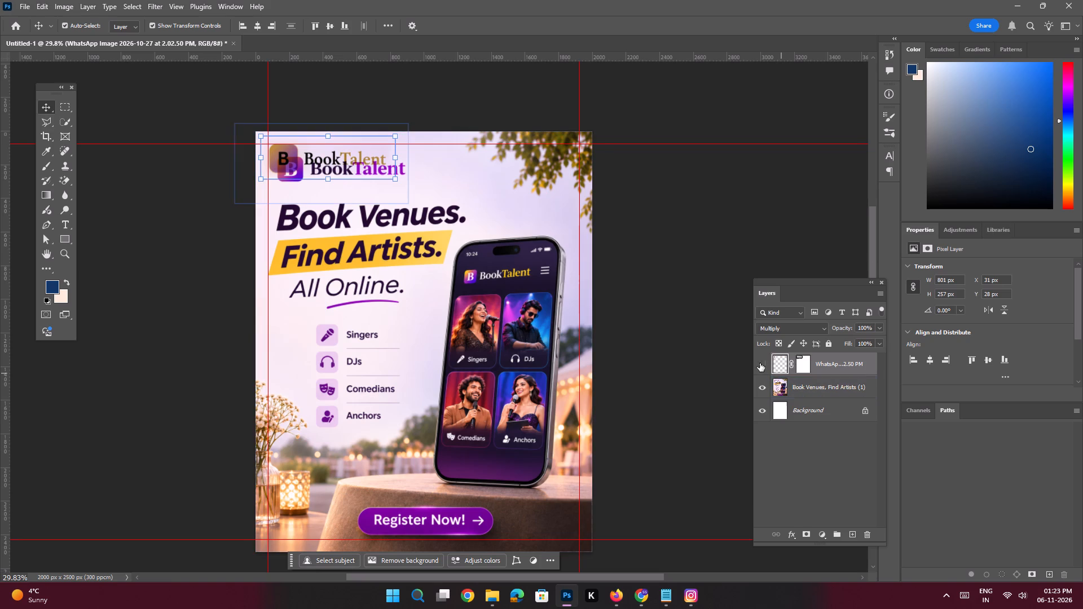
key(space)
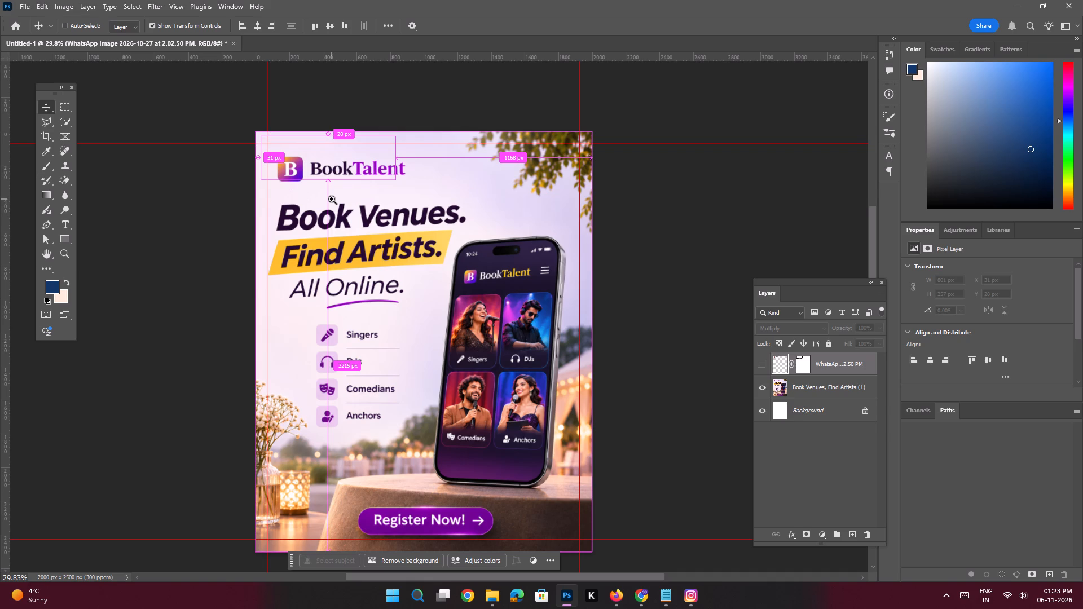
ctrl+drag(332, 199, 375, 302)
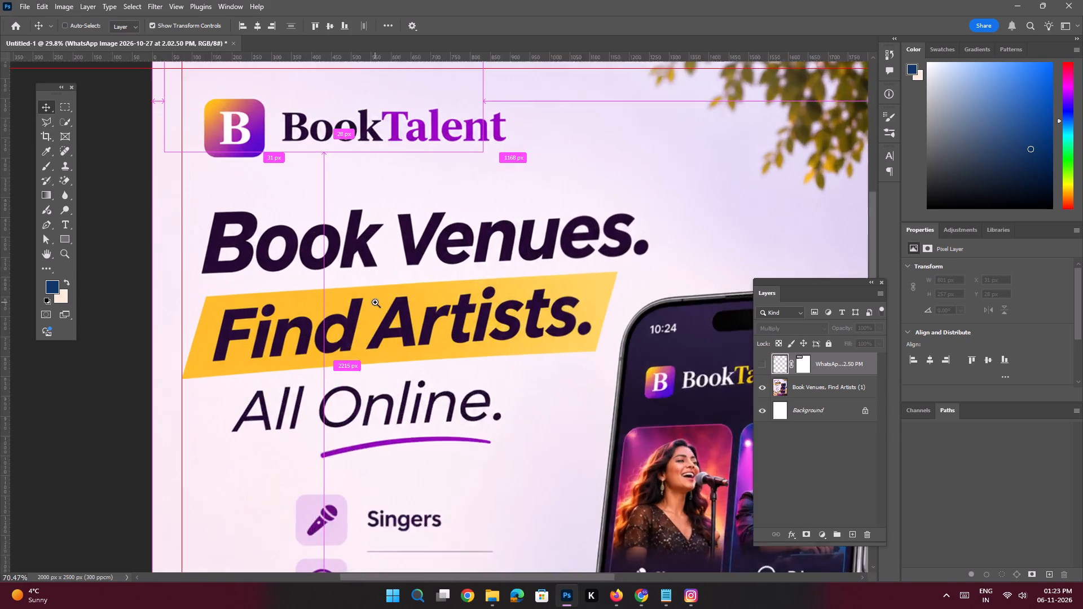
ctrl+drag(375, 302, 376, 302)
drag(386, 208, 384, 296)
click(373, 279)
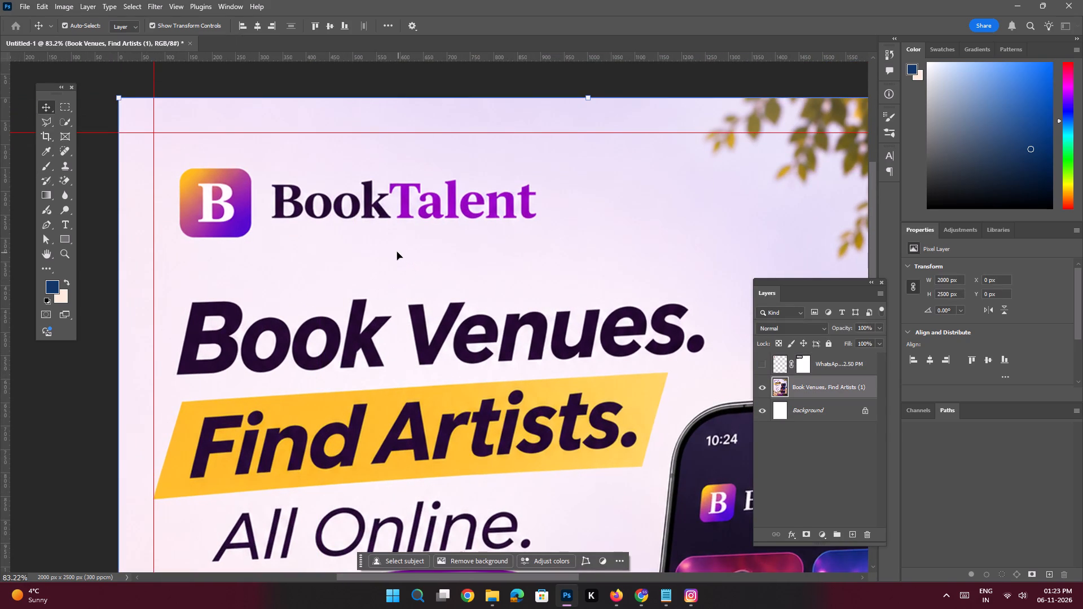
key(e)
click(47, 135)
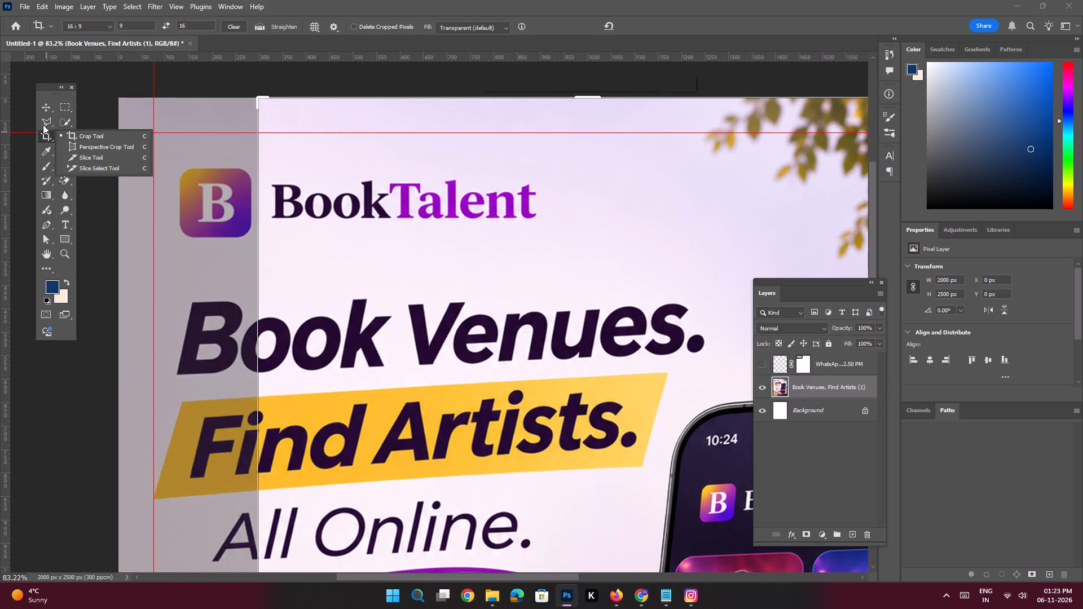
click(43, 124)
click(174, 158)
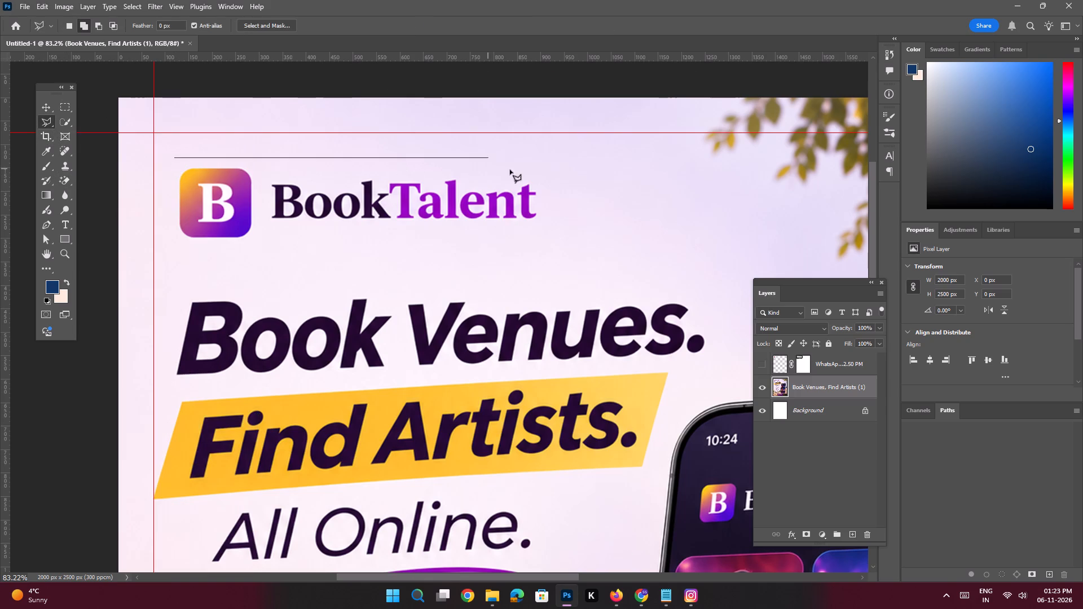
shift+click(547, 169)
shift+click(539, 236)
shift+click(263, 241)
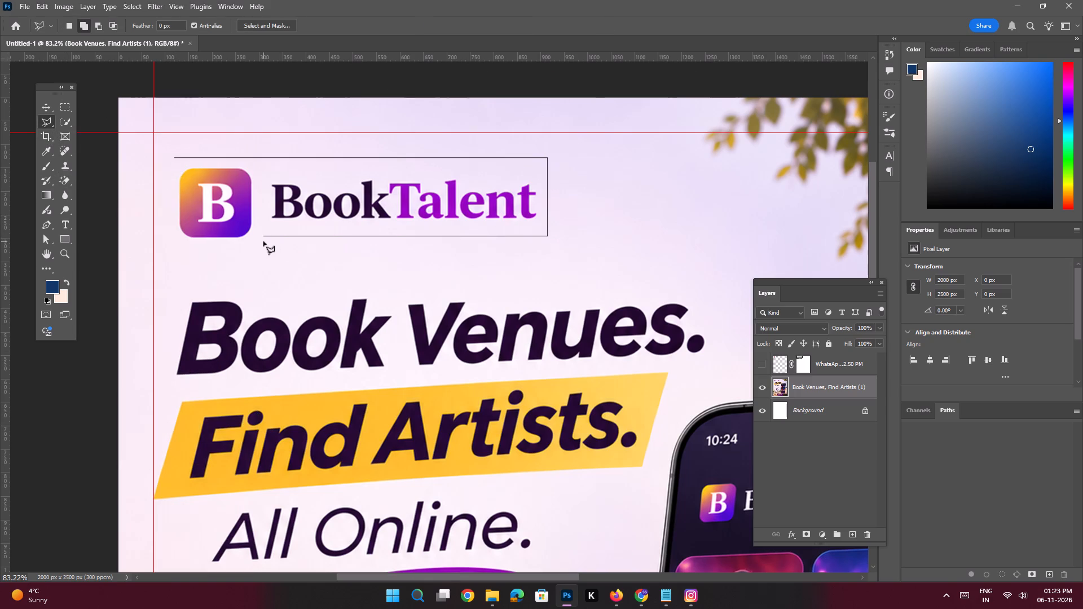
click(244, 240)
shift+click(180, 239)
drag(169, 232, 169, 227)
double_click(172, 157)
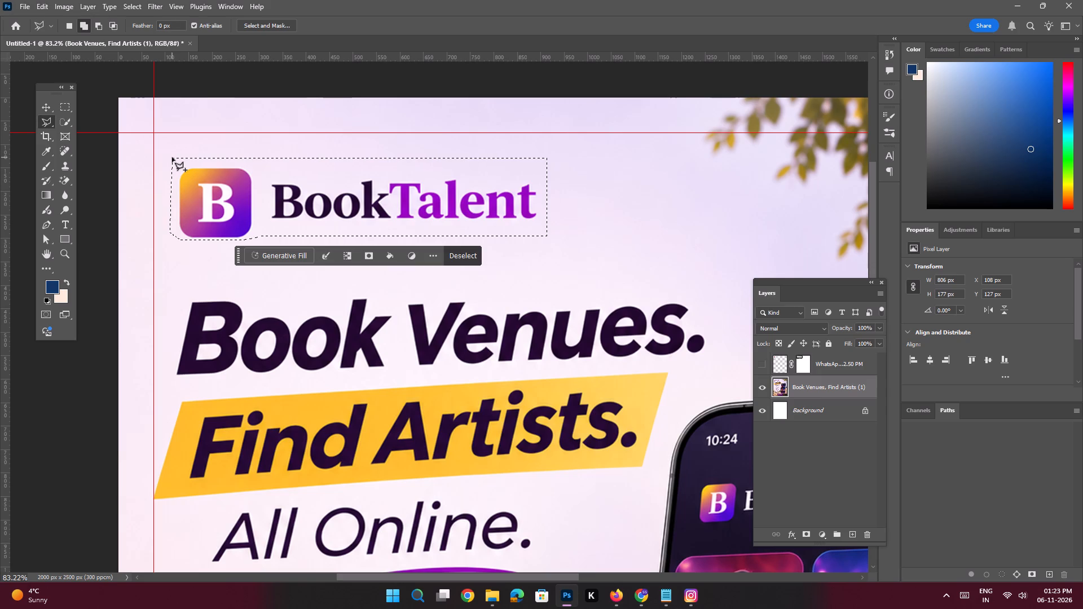
key(shift+BackSpace)
key(Return)
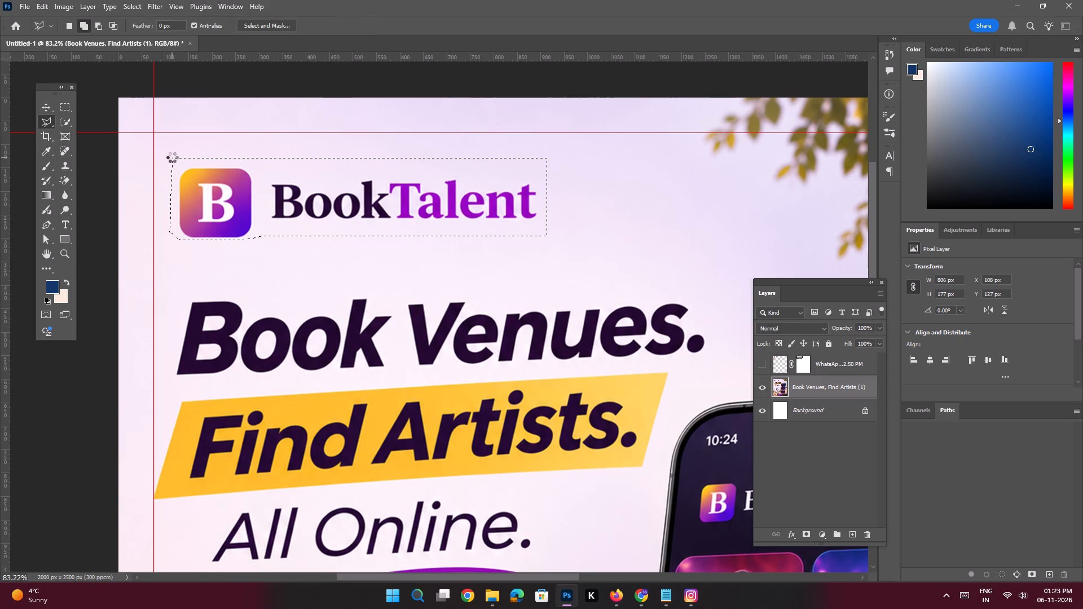
key(ctrl+d)
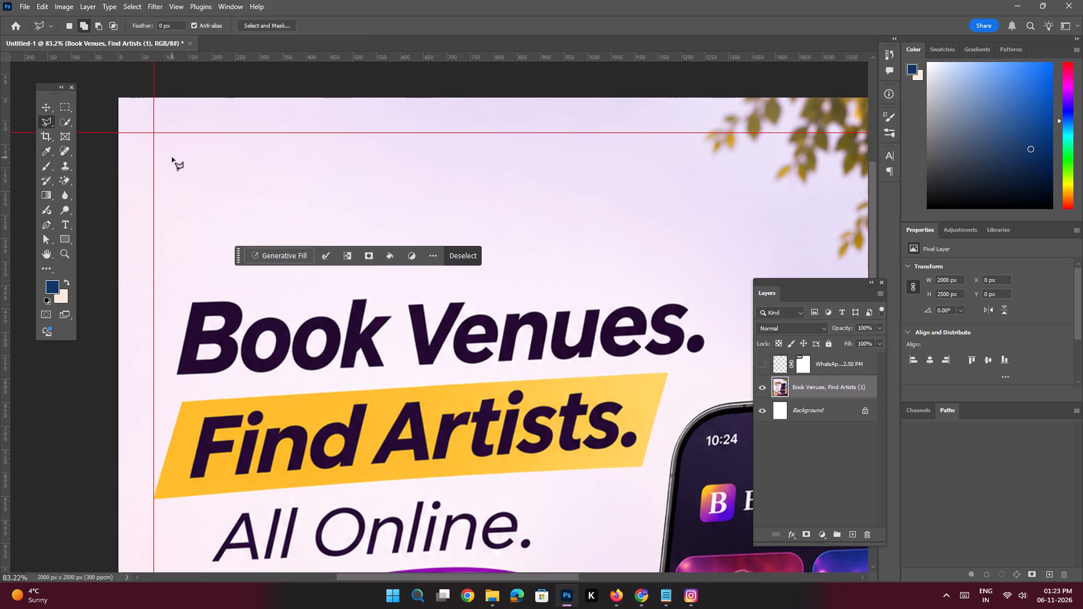
Show the WhatsApp logo layer again and check the replacement logo against the whole poster with no layer selected.
click(759, 364)
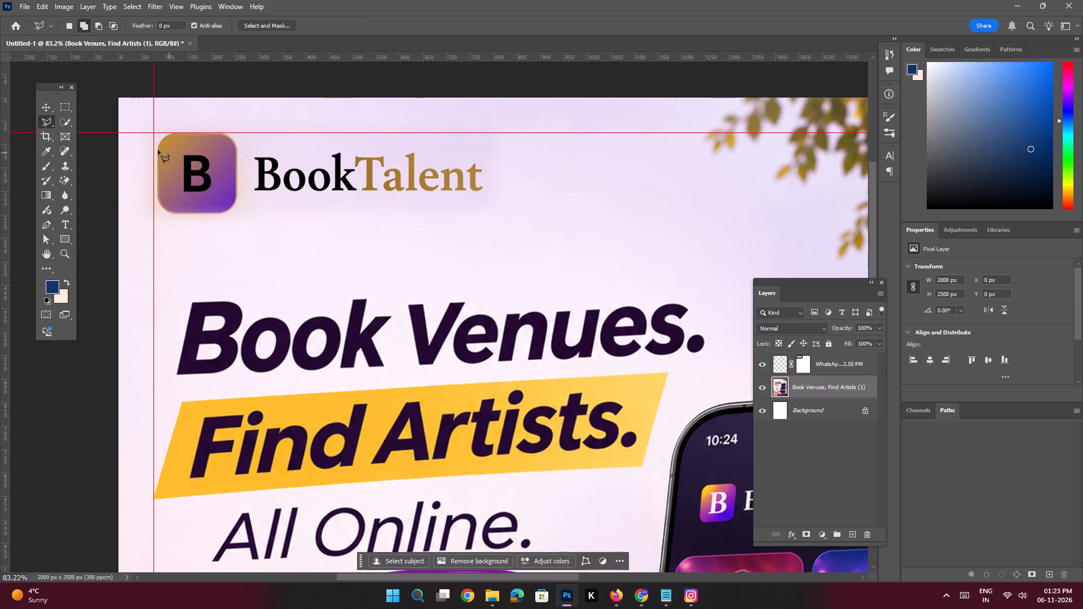
click(44, 107)
key(space)
ctrl+drag(410, 235, 349, 218)
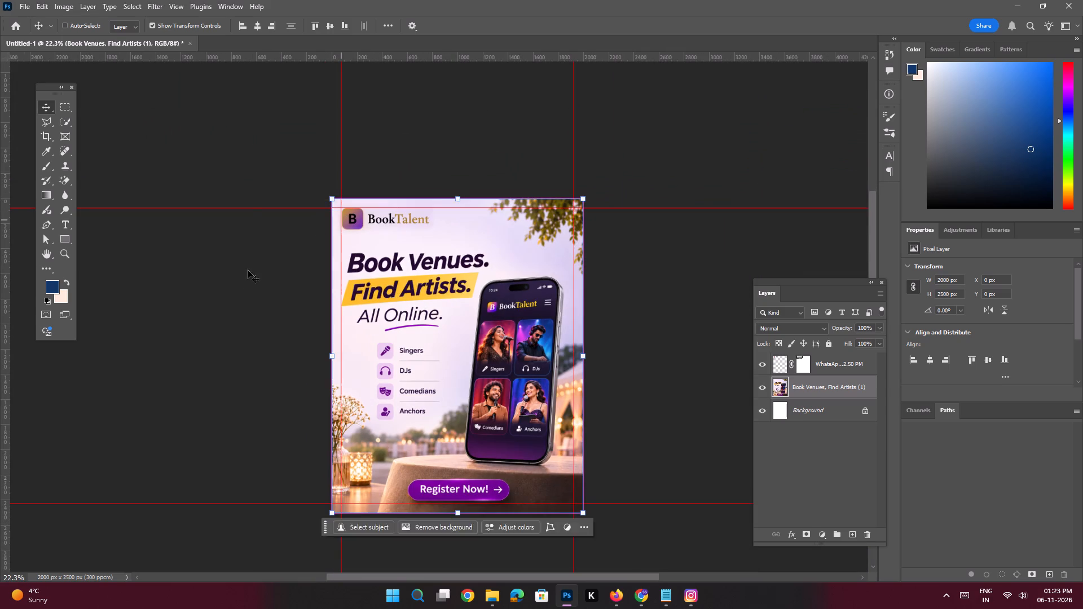
click(237, 277)
key(space)
ctrl+drag(441, 303, 446, 317)
click(452, 328)
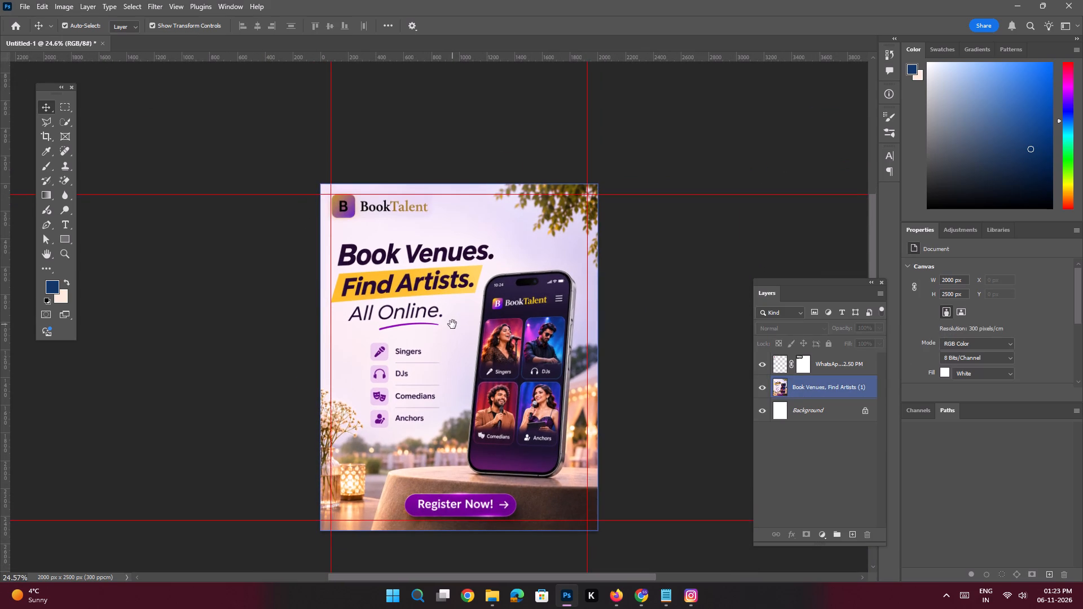
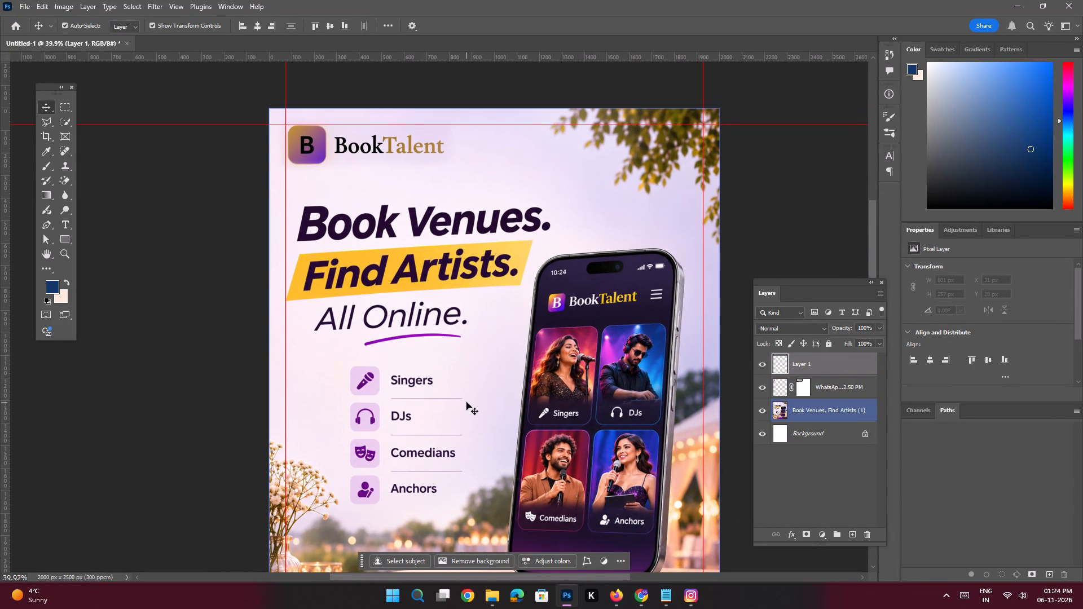
Add a point text layer reading "Book Venues" and place it just below the poster's "All Online." line, above the Singers entry.
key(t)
click(472, 377)
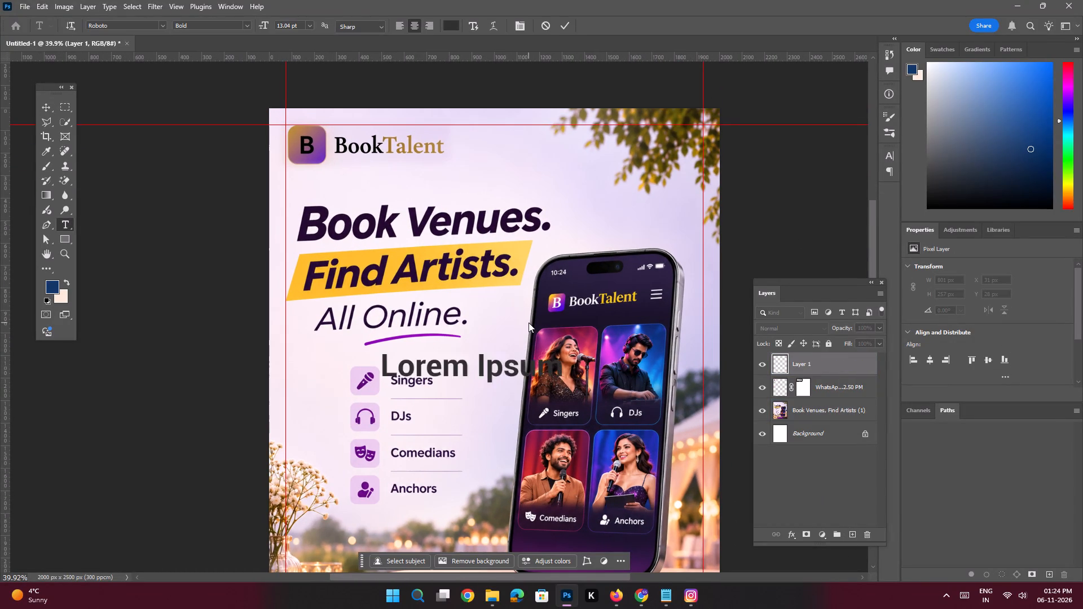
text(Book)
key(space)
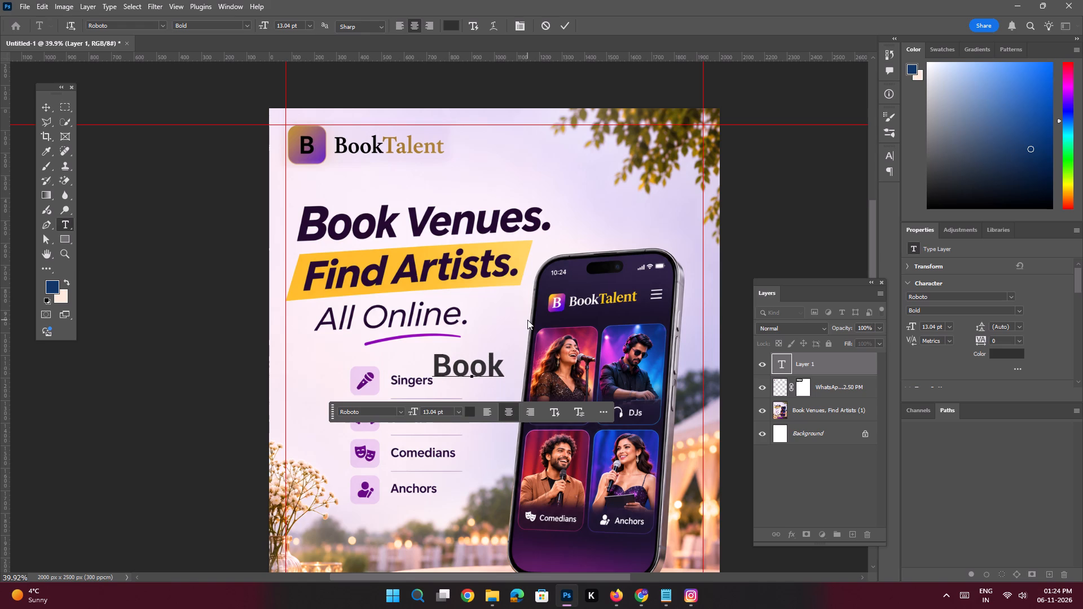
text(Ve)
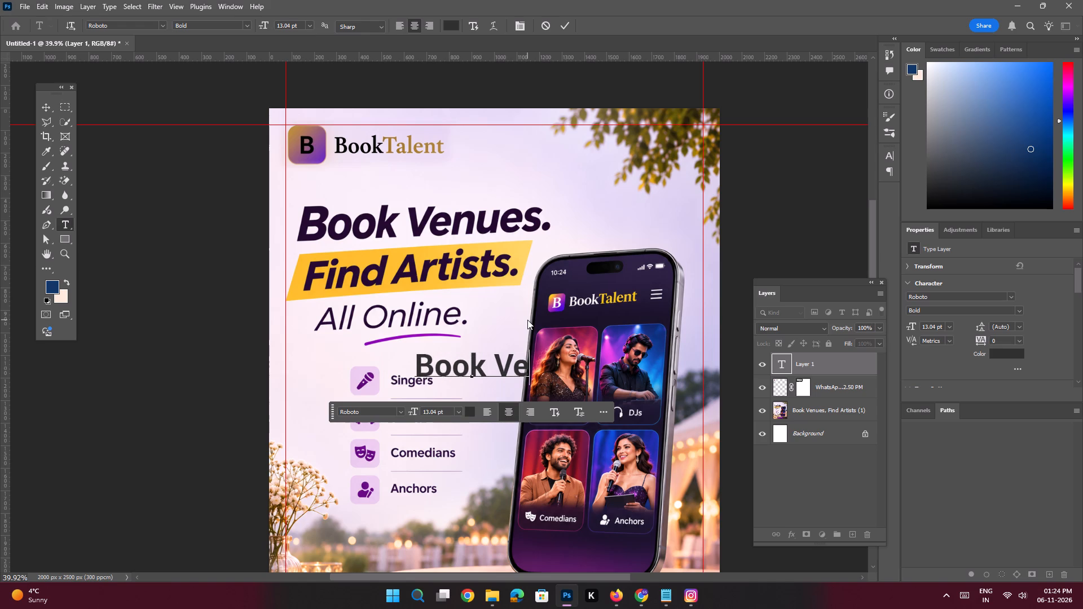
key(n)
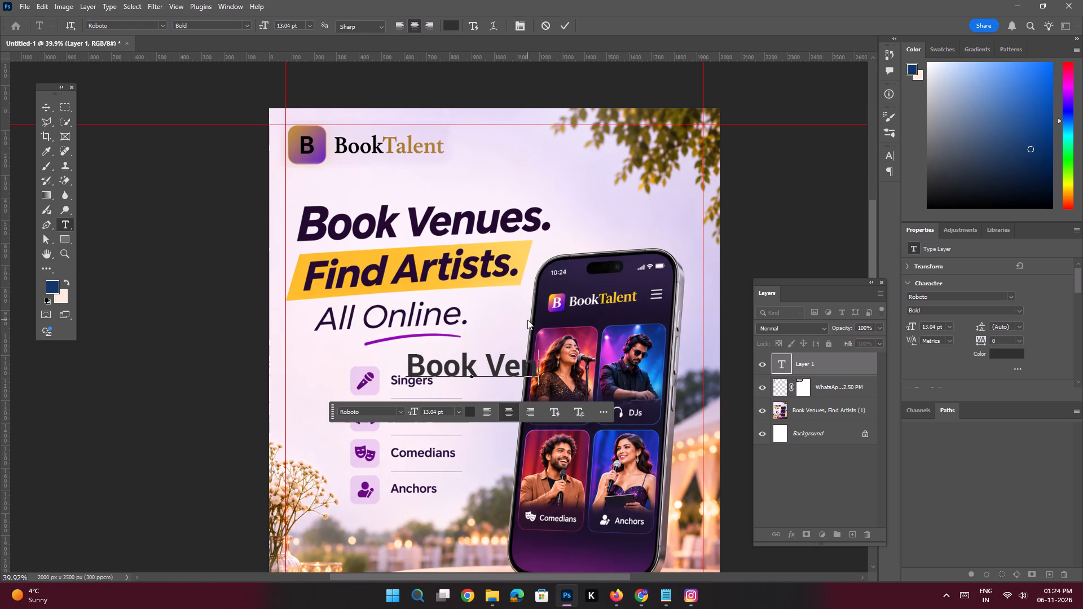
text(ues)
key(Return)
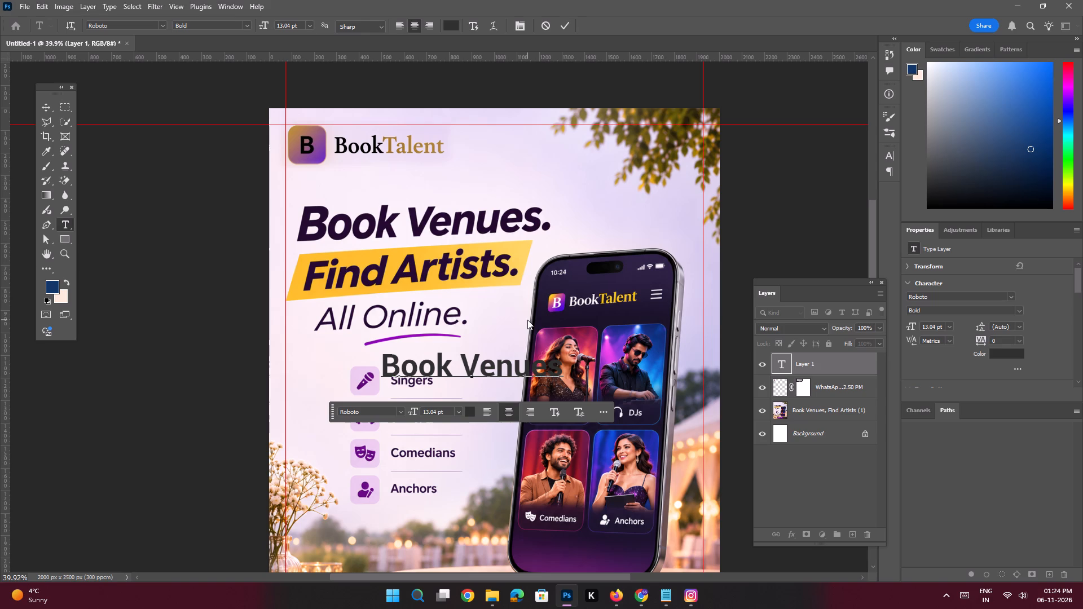
click(46, 105)
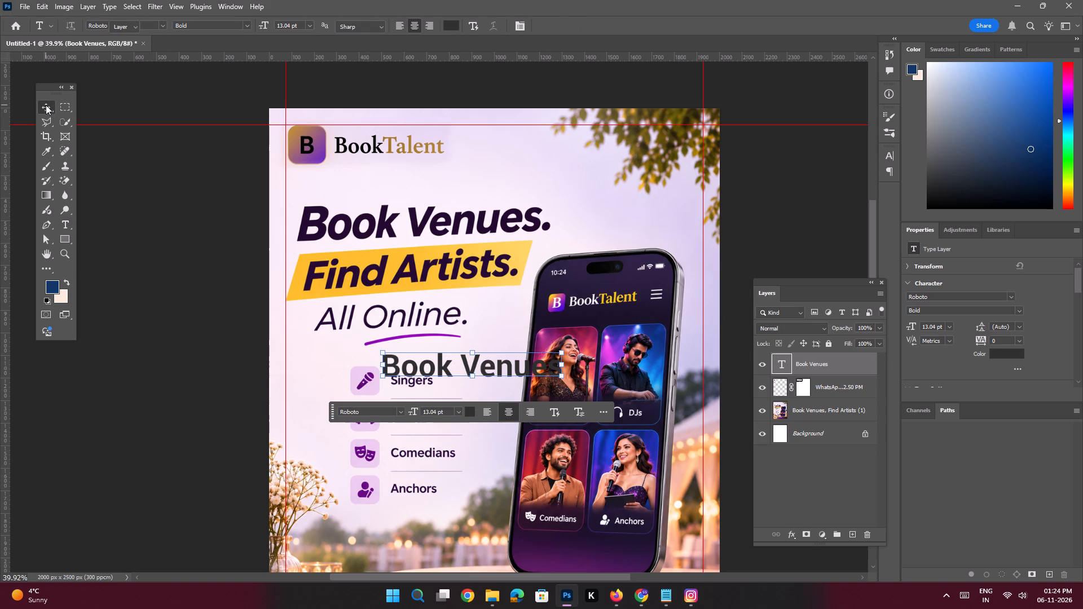
drag(434, 371, 344, 364)
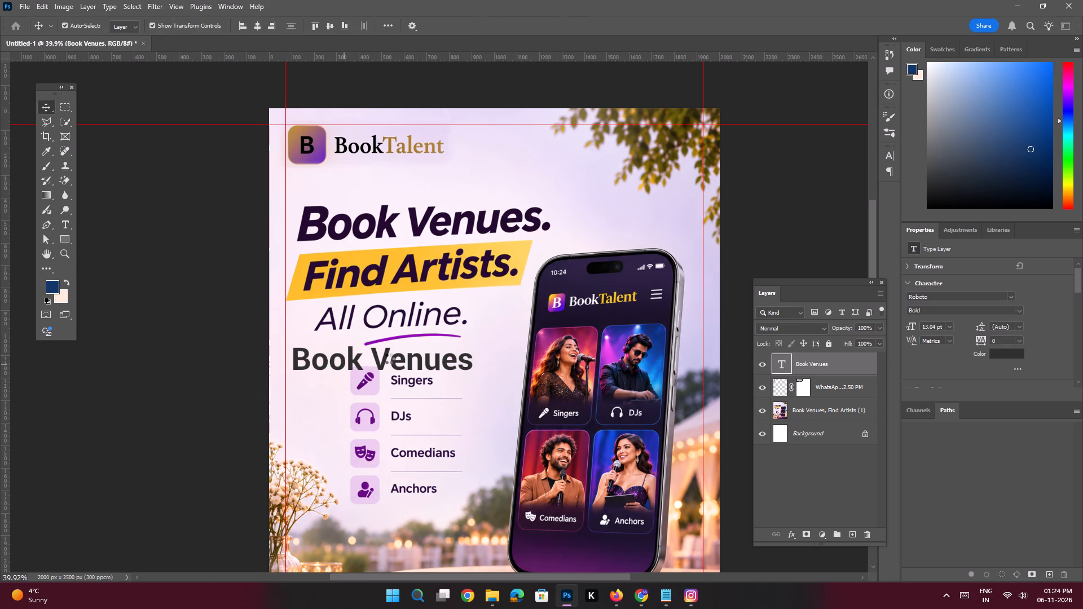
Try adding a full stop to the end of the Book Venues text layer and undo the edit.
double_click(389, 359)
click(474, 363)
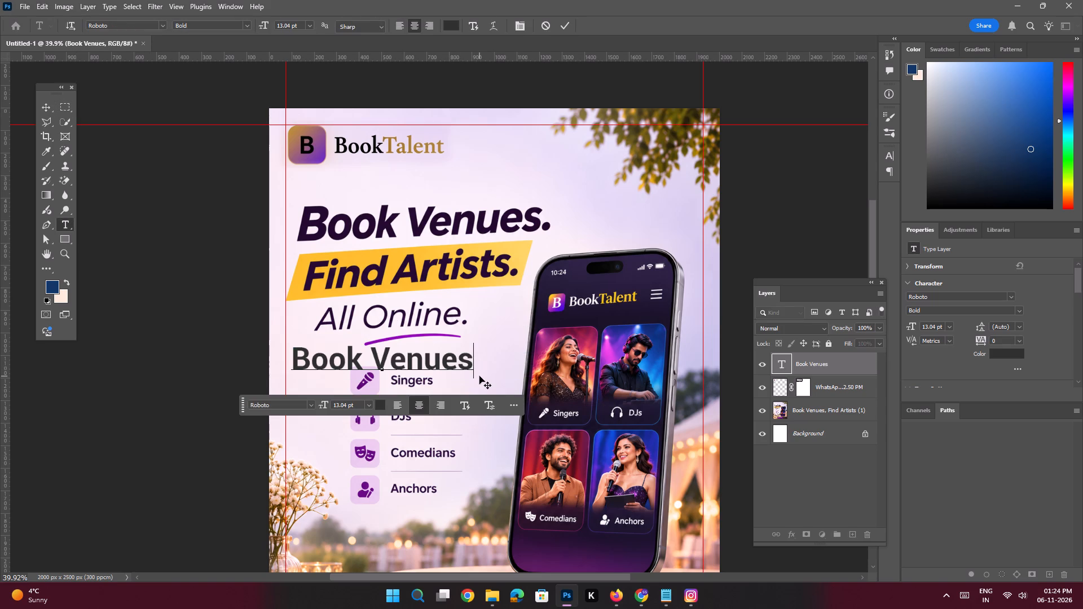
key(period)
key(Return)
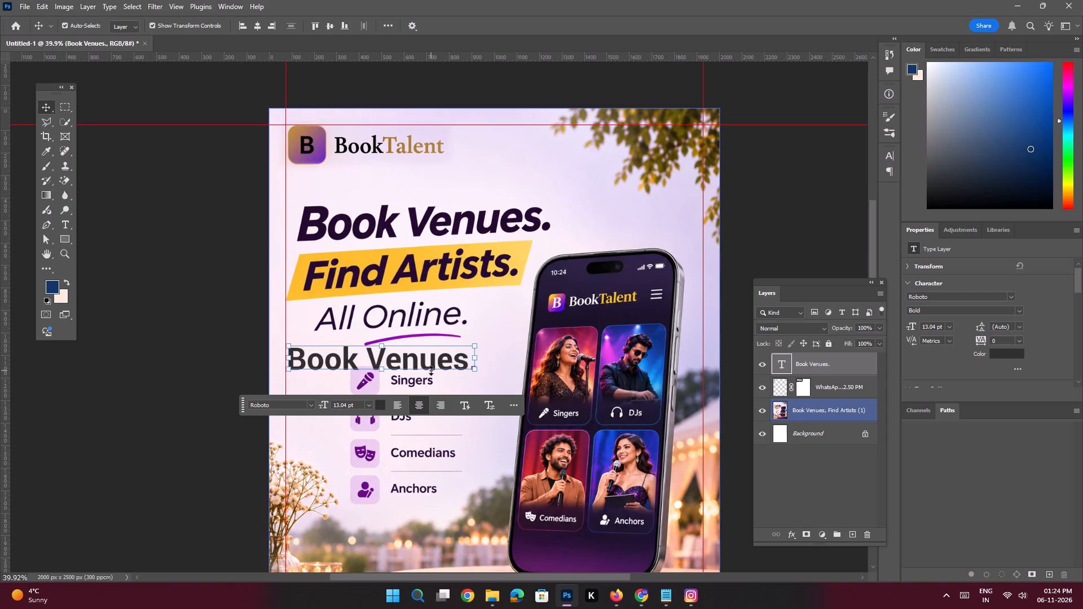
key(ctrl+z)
Move the Book Venues text over the poster's matching headline, against the left vertical guide and centred at about X 479, Y 492 px.
drag(431, 370, 433, 271)
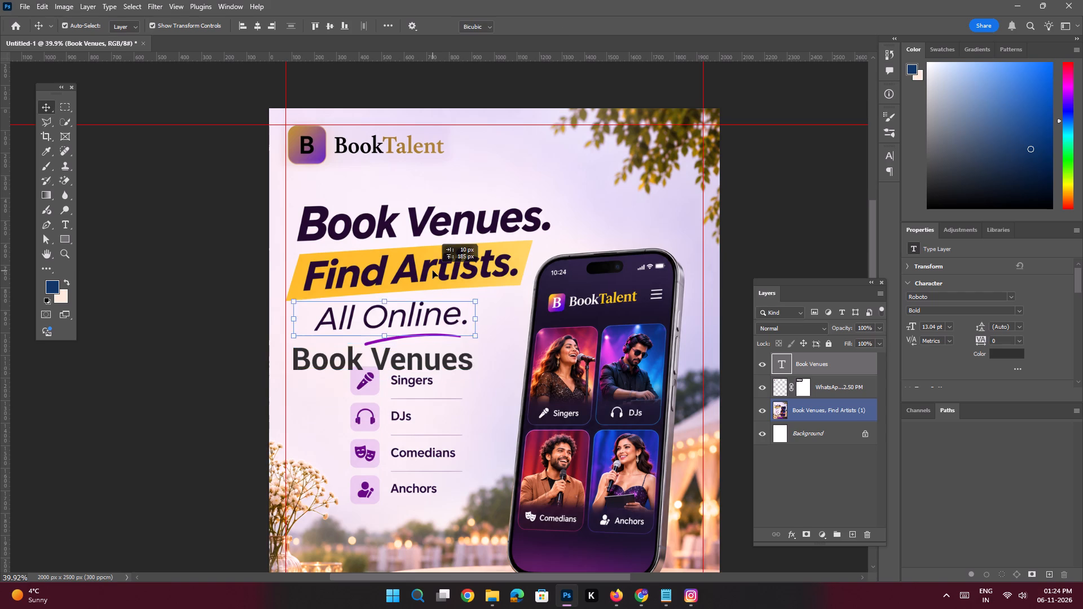
drag(433, 271, 426, 222)
key(space)
ctrl+drag(406, 202, 430, 251)
drag(405, 220, 406, 231)
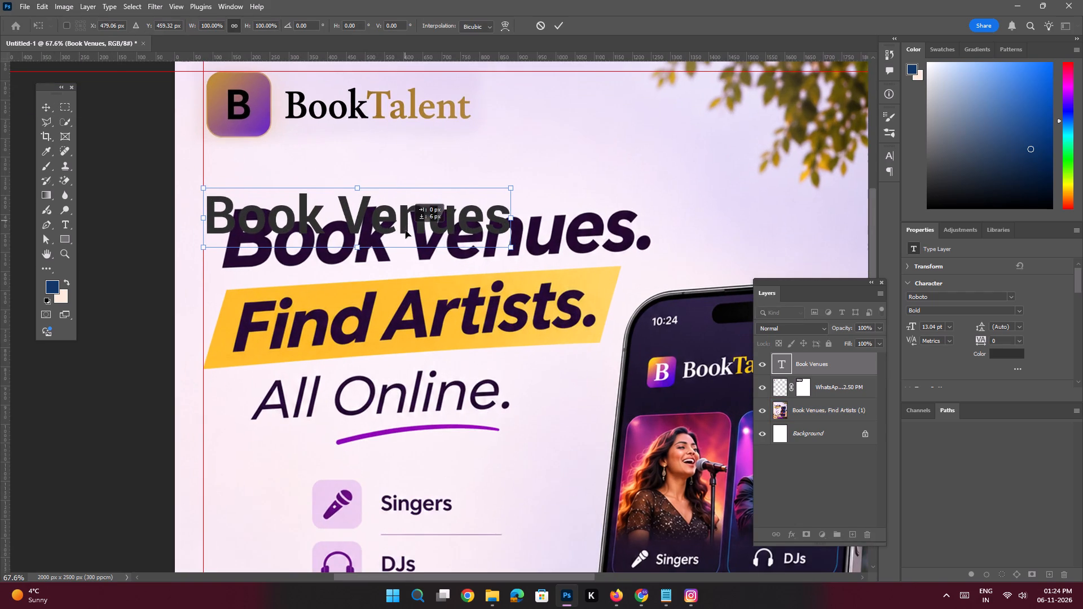
drag(406, 231, 406, 233)
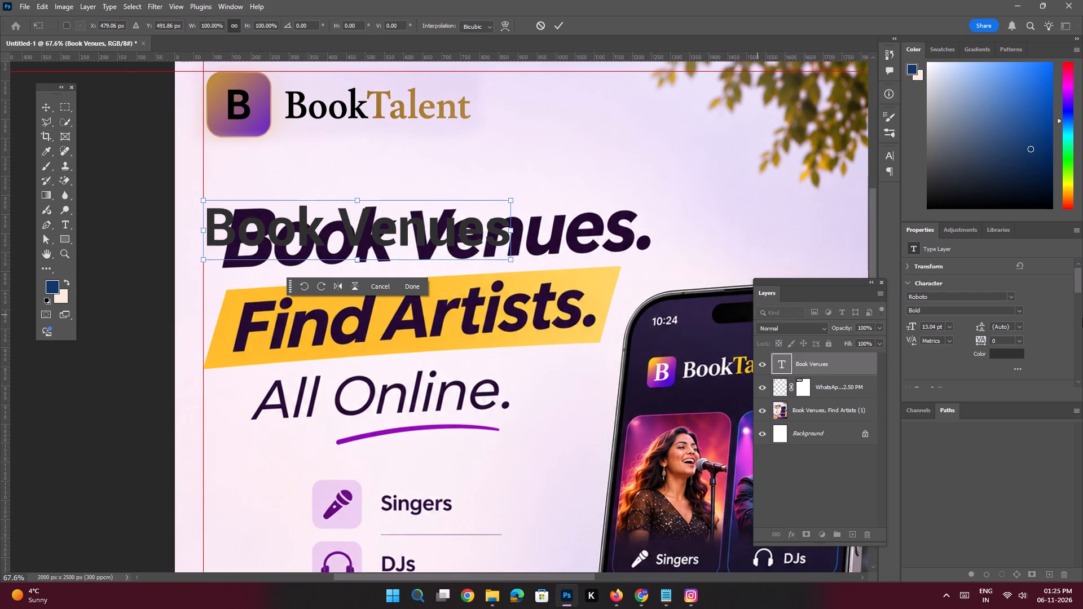
drag(935, 325, 914, 319)
key(Return)
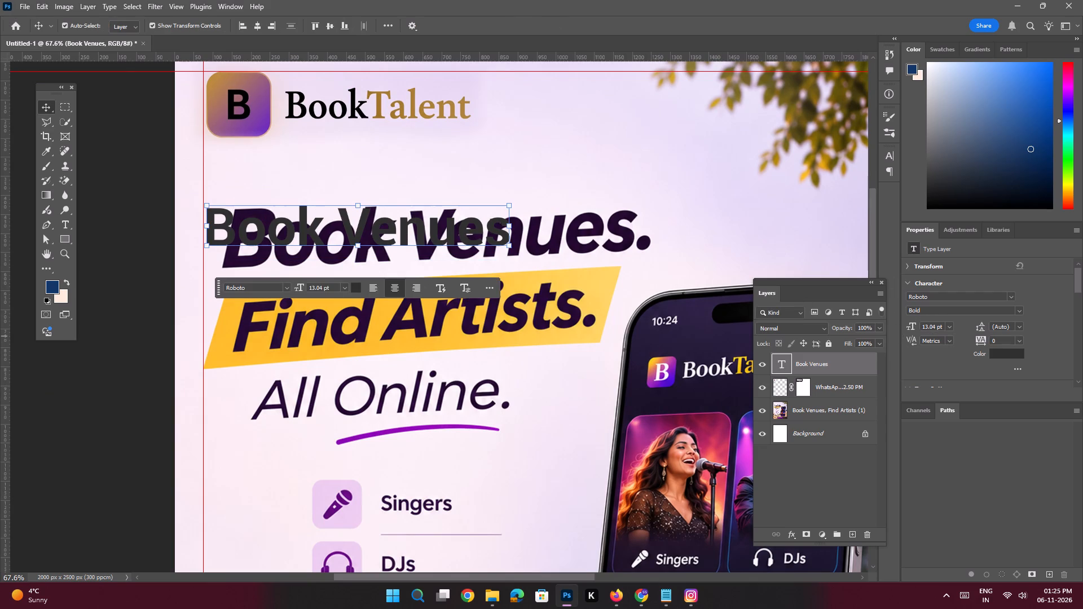
Set the Book Venues text layer's font size to 15 pt.
drag(936, 328, 906, 317)
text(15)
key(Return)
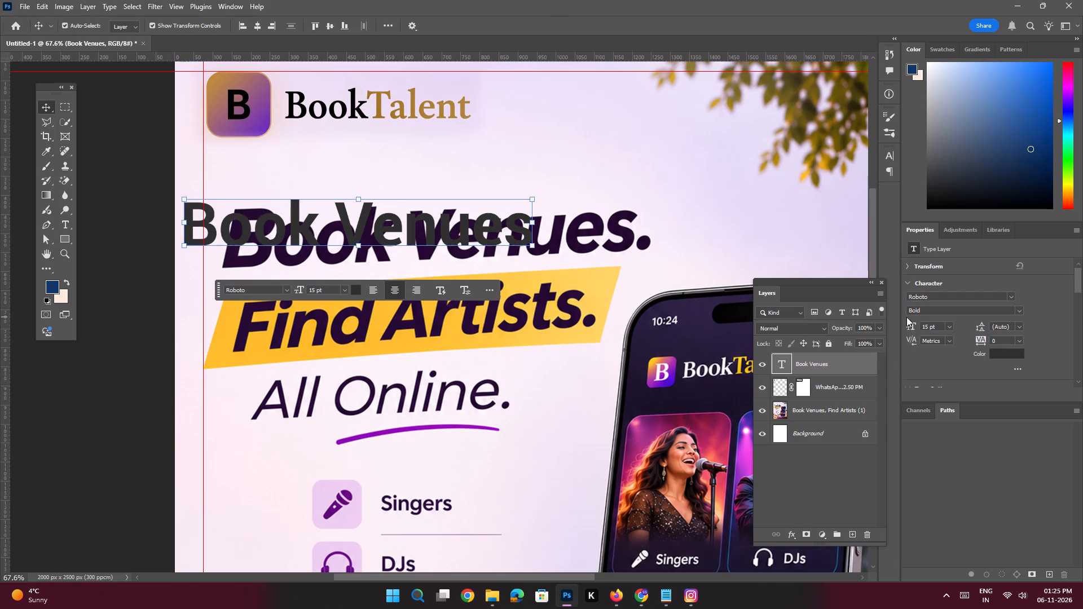
Left-align the Book Venues text and reposition it near the left vertical guide, over the poster's matching headline.
click(368, 289)
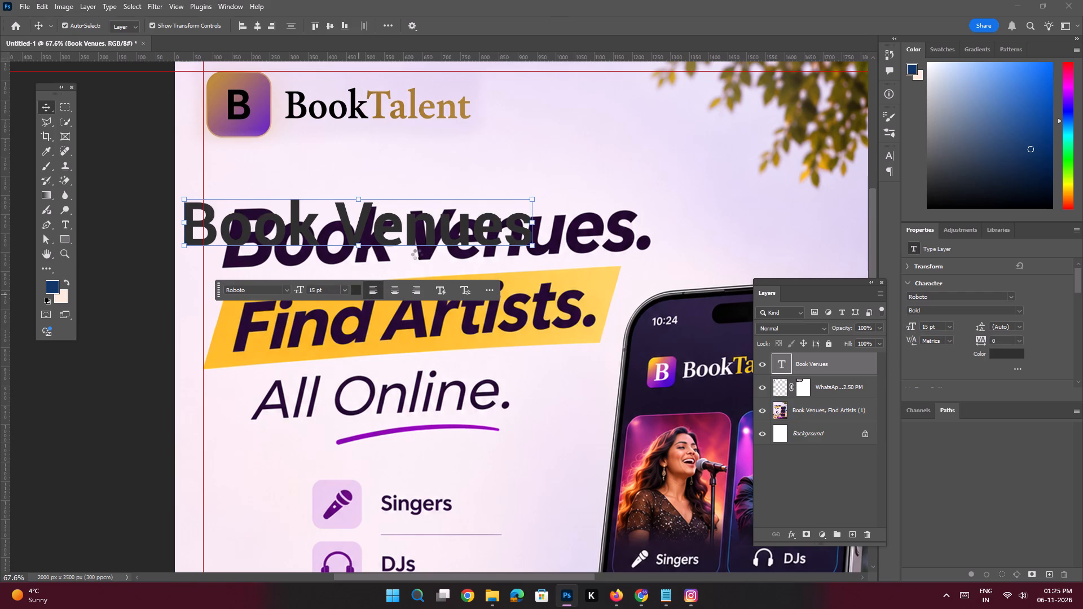
shift+drag(399, 229, 246, 235)
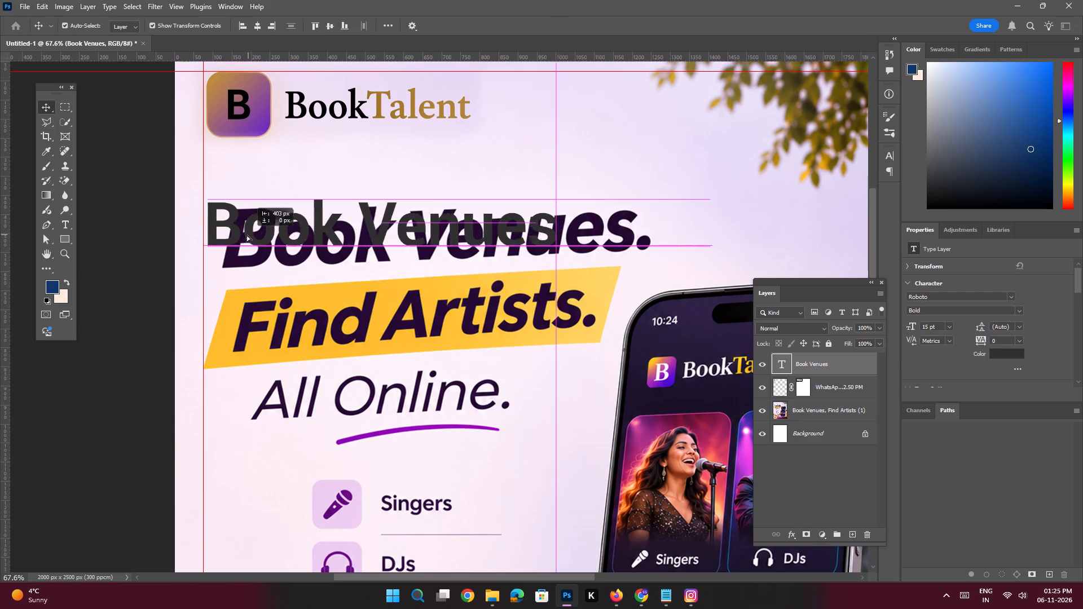
shift+drag(246, 235, 237, 236)
shift+drag(269, 236, 270, 246)
Switch to Instagram and like the Dhanteras posts from apollo_buddhi_clinic and apollospectrahospitals.
click(695, 599)
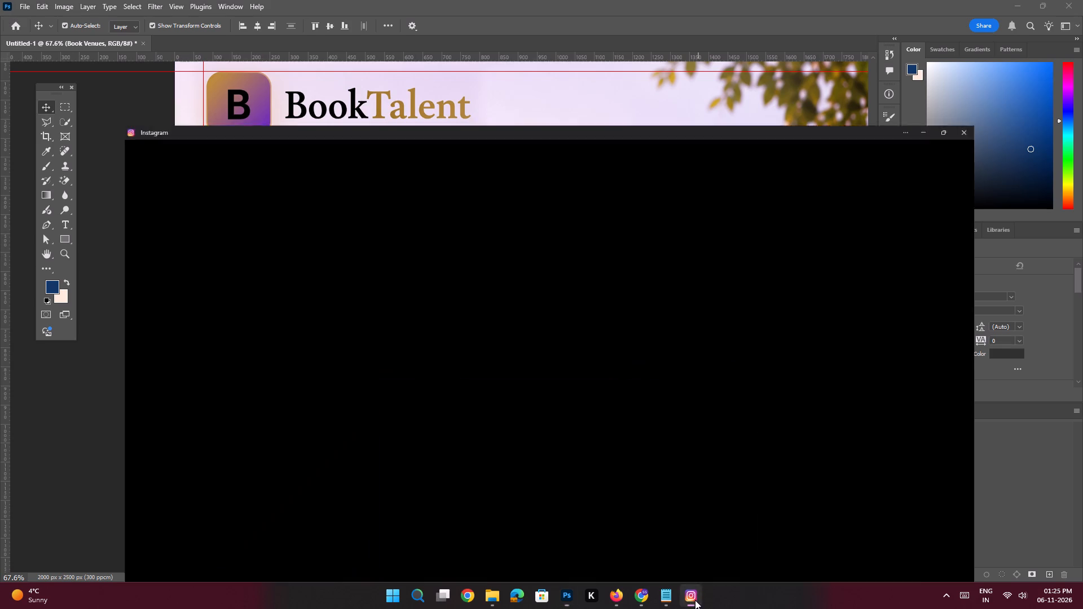
click(311, 476)
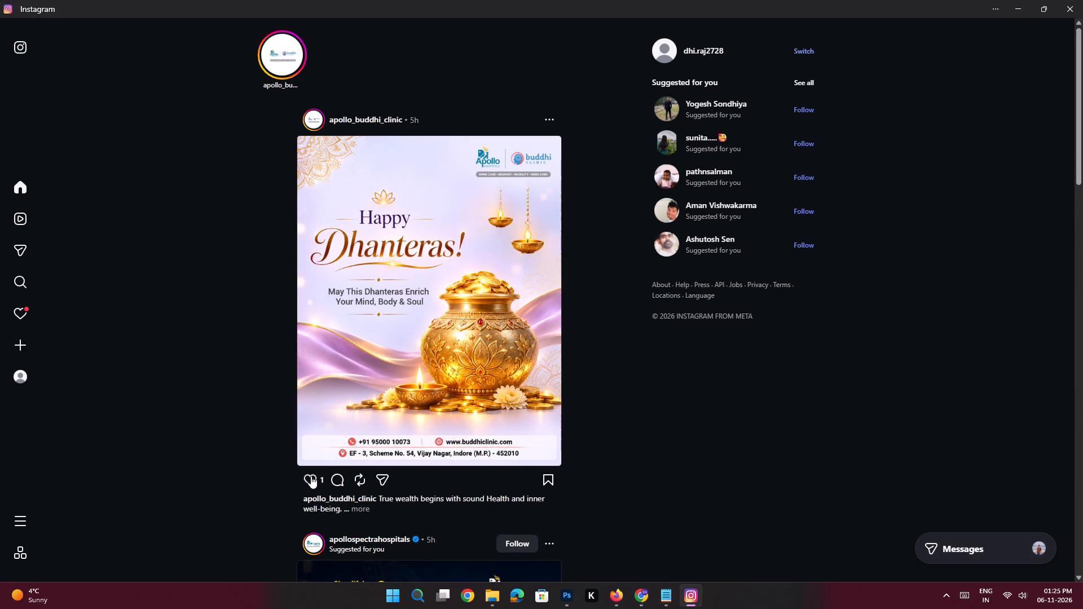
scroll(426, 290, down, 3)
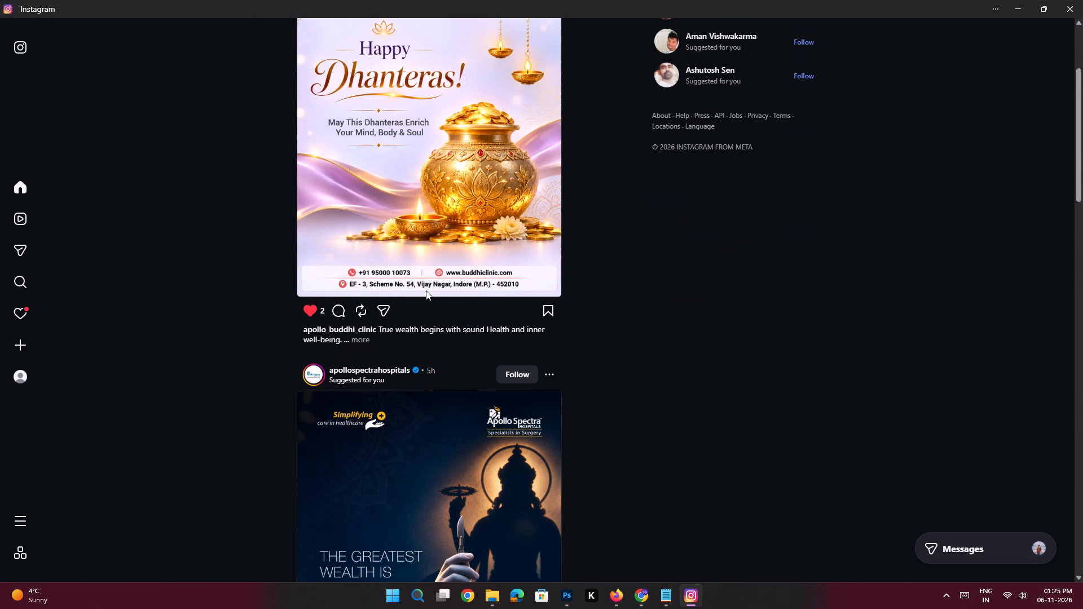
scroll(426, 290, down, 5)
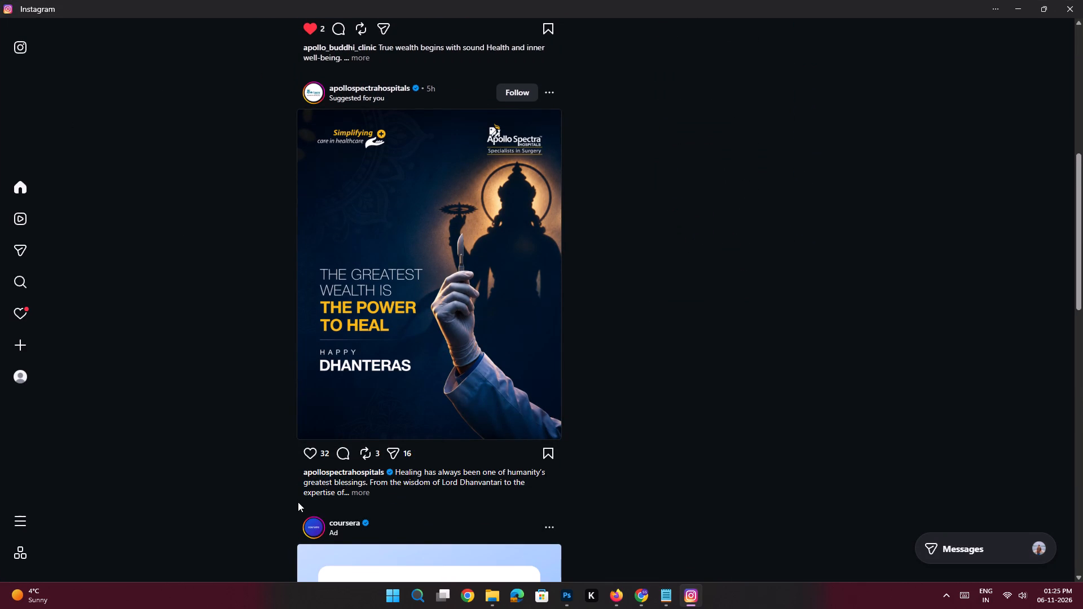
click(314, 448)
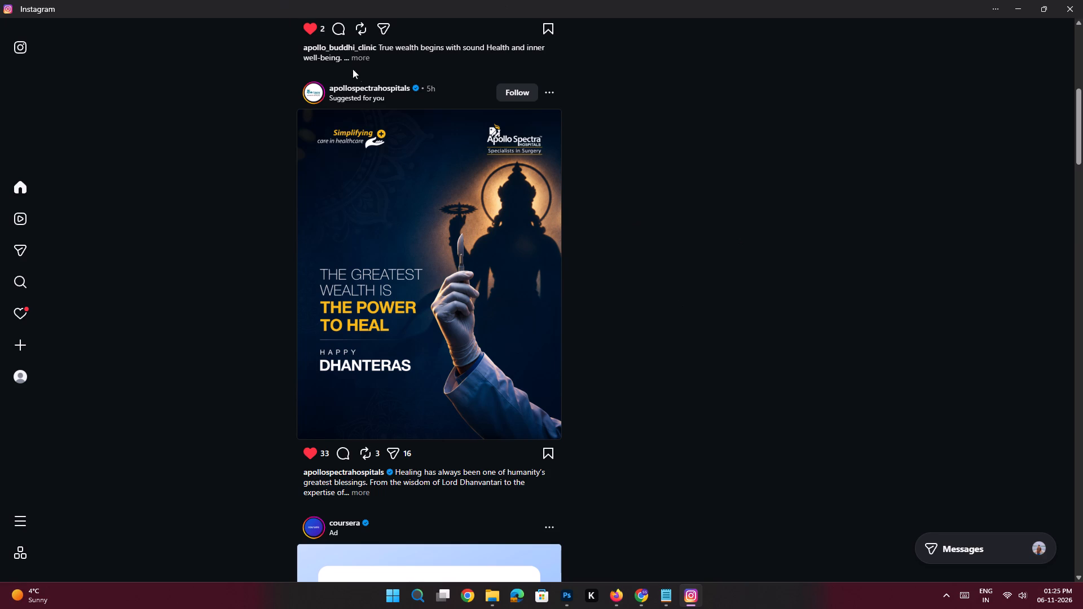
Open the apollospectrahospitals profile and look through the designs in its post grid.
click(358, 88)
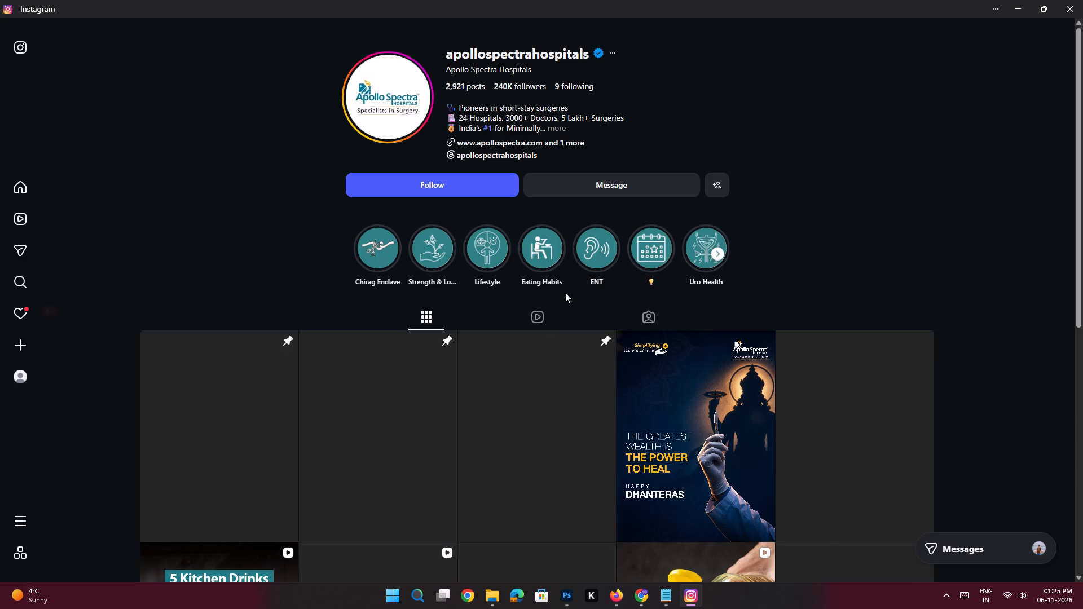
scroll(541, 213, down, 3)
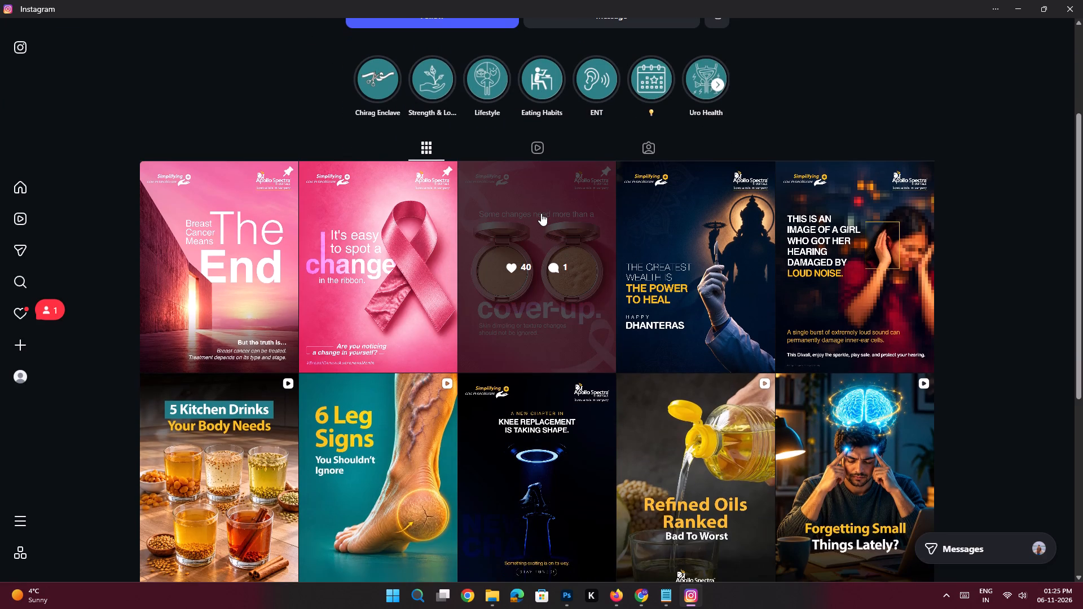
scroll(541, 213, down, 2)
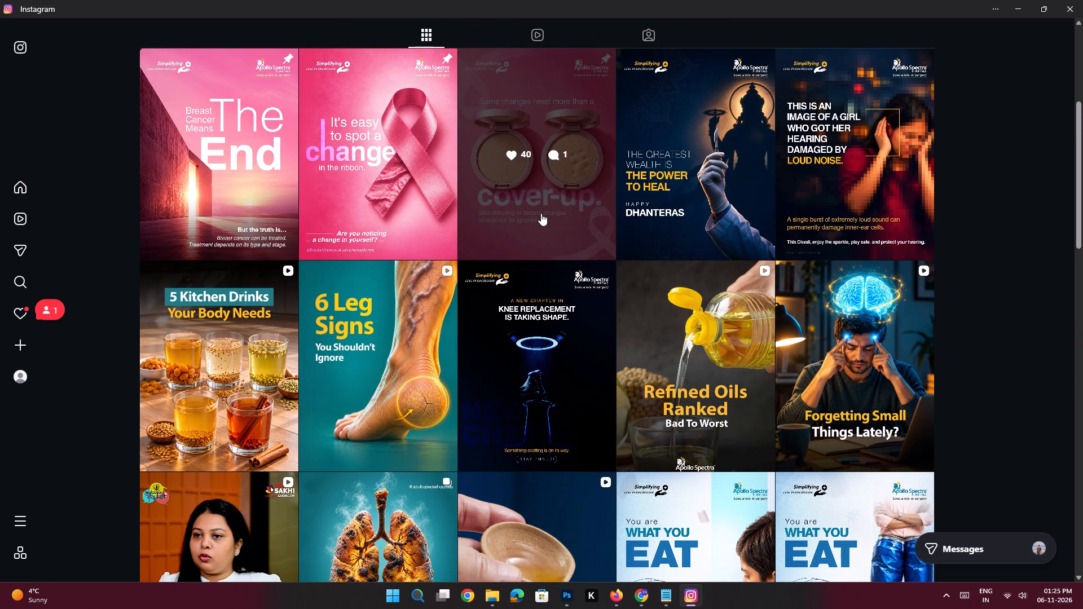
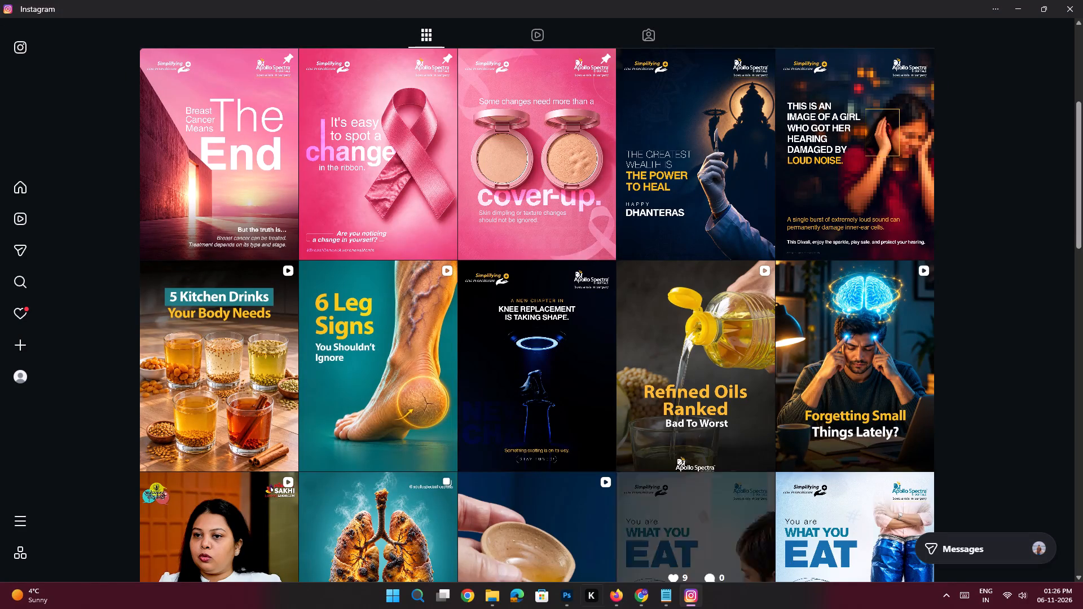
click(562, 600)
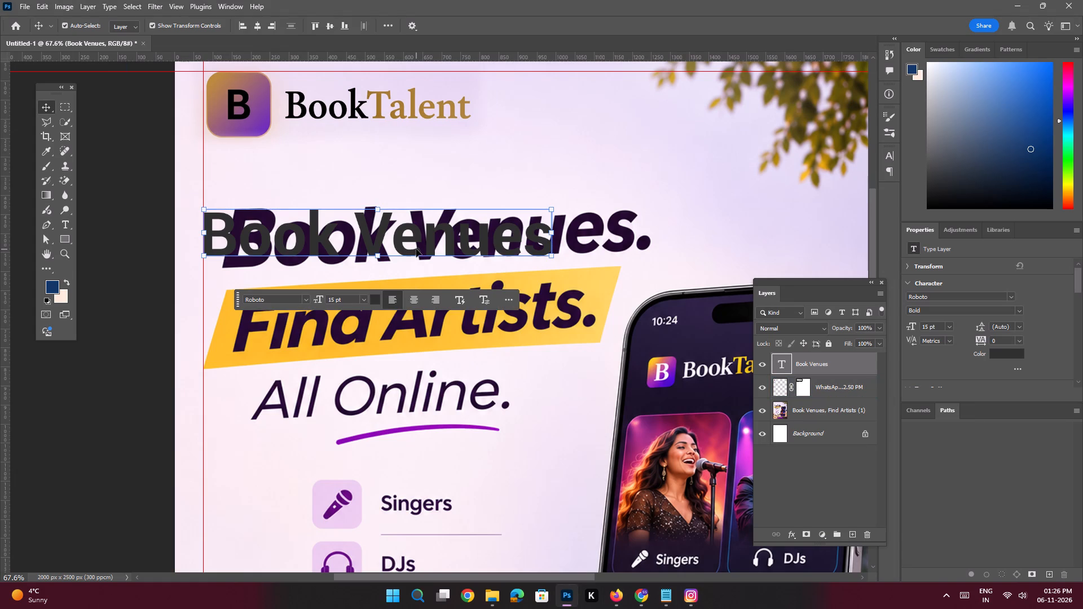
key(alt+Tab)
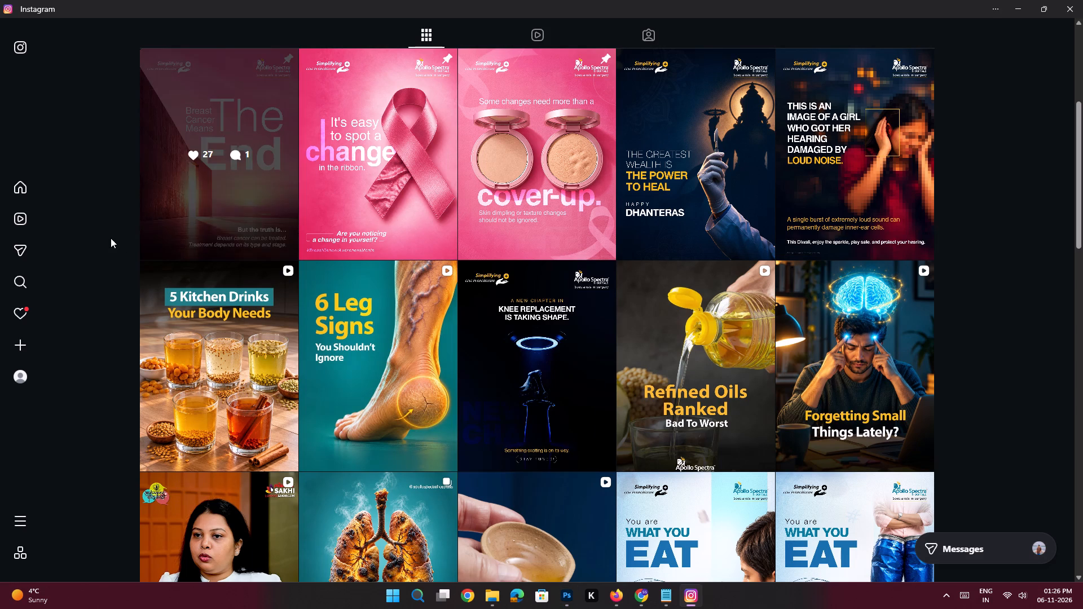
Open the booktalent.official profile from the recent Instagram searches.
click(24, 279)
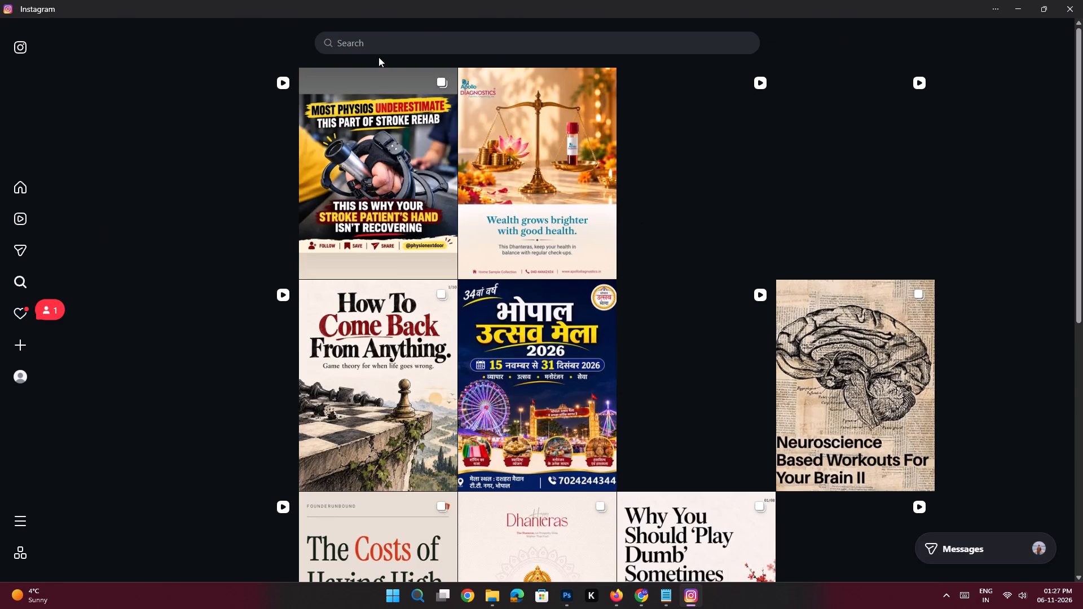
click(371, 45)
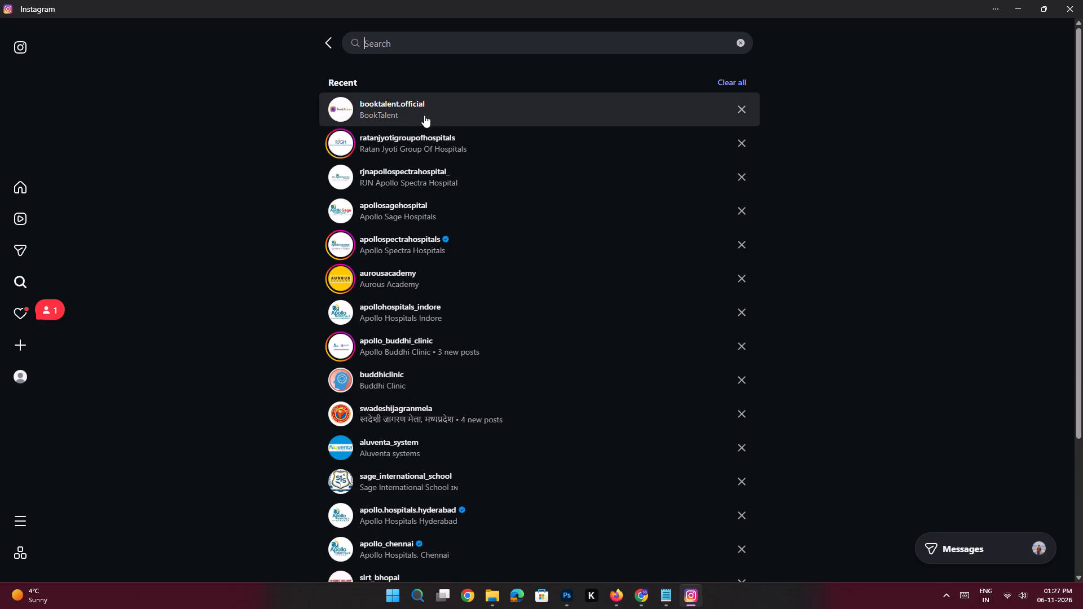
click(423, 112)
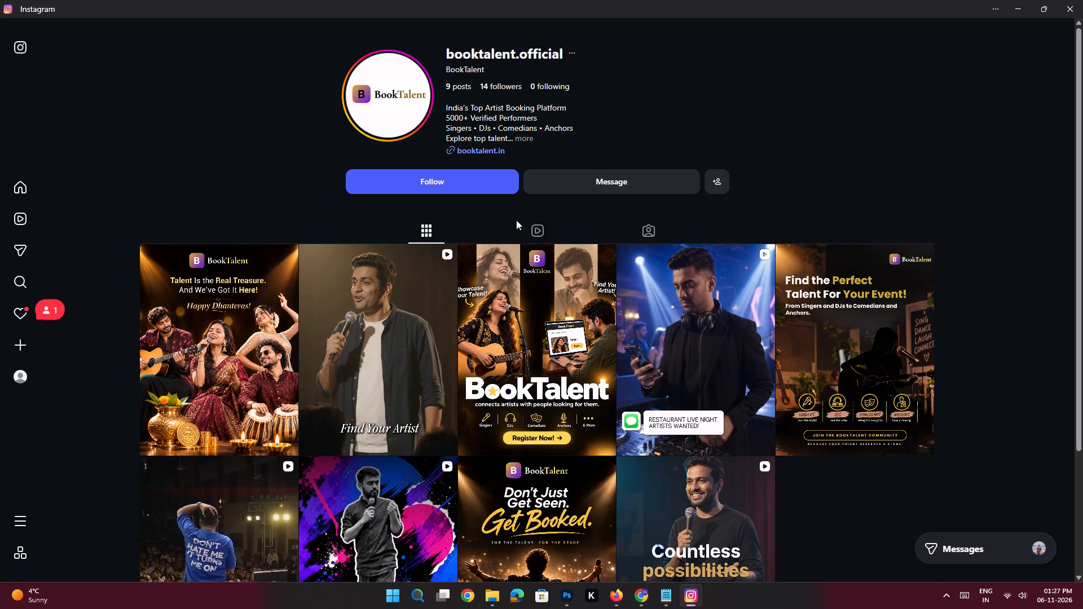
Like the Happy Dhanteras post on the BookTalent profile and return to the post grid.
click(265, 297)
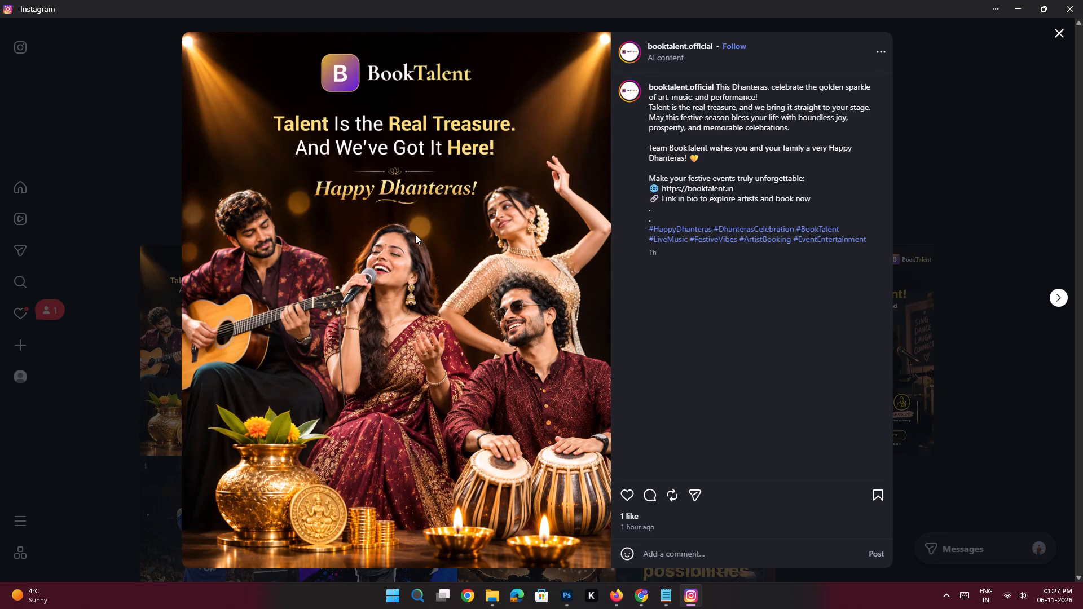
click(628, 497)
click(956, 276)
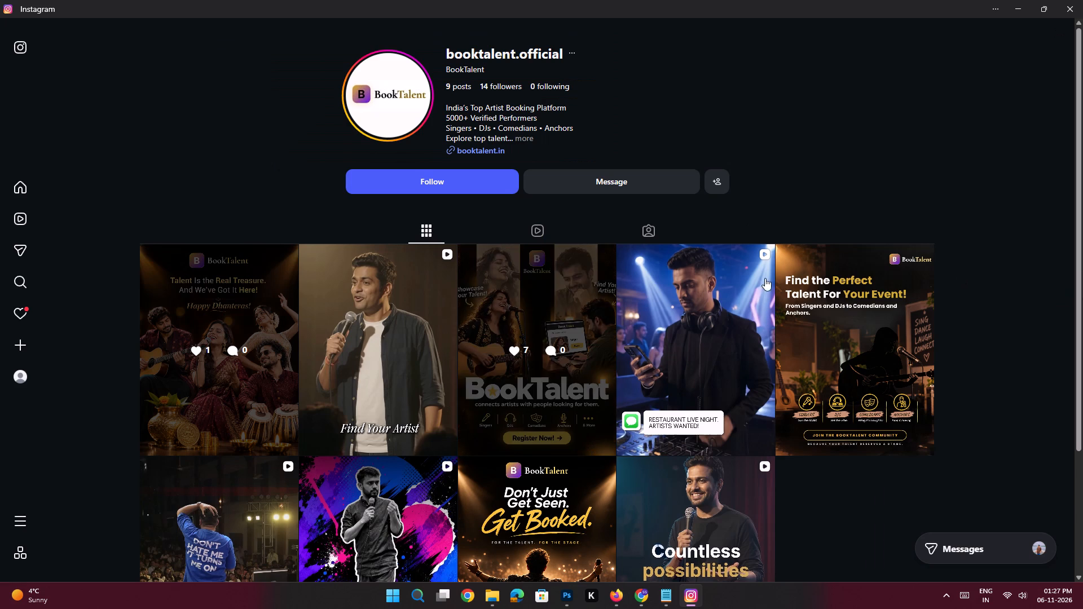
Reopen the Happy Dhanteras post and select its whole image, from the BookTalent logo to the lamps, for an area screenshot.
click(253, 307)
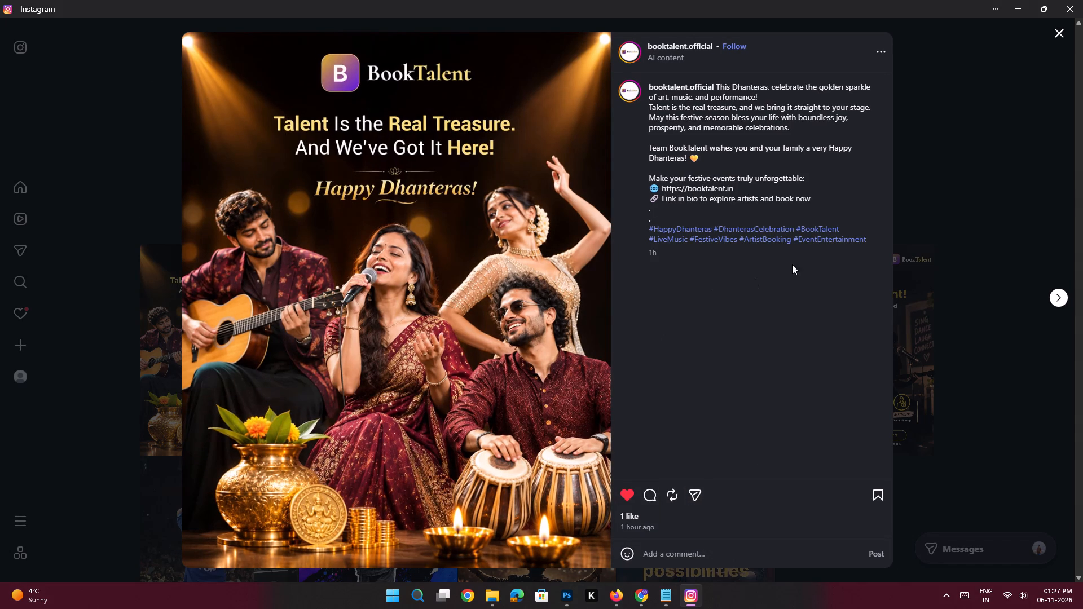
click(947, 198)
click(161, 311)
right_click(355, 250)
click(428, 406)
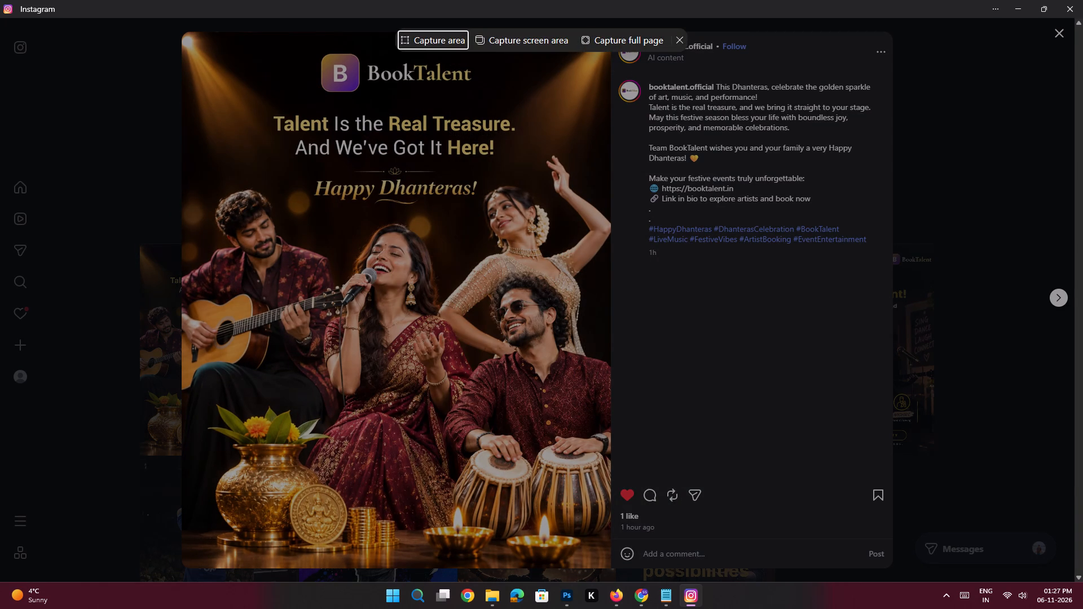
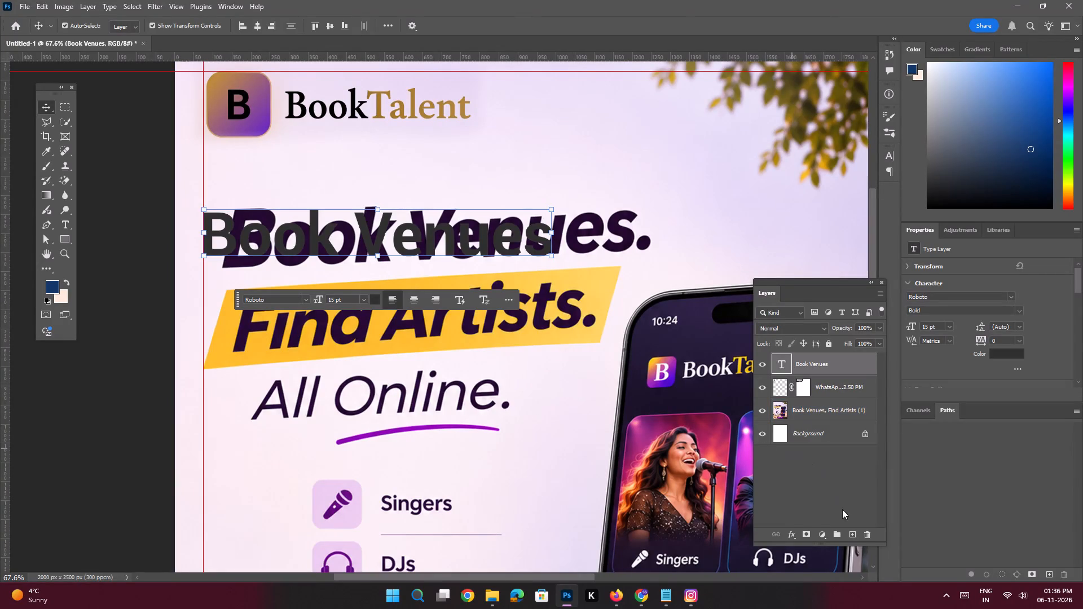
Delete the Book Venues text layer from the poster and clear the layer selection.
click(871, 537)
key(space)
ctrl+drag(466, 216, 424, 207)
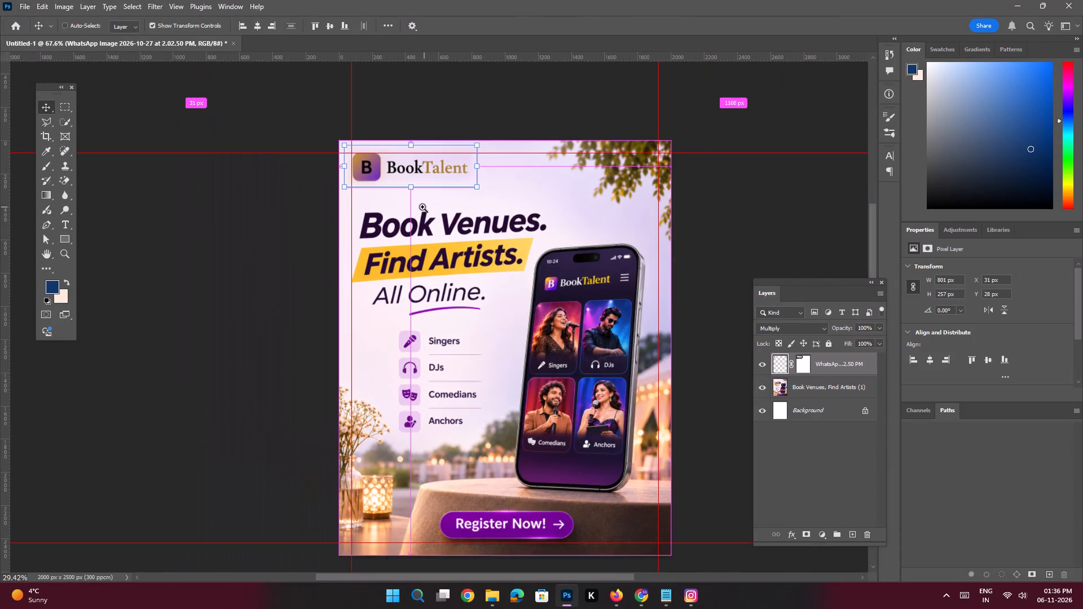
click(306, 276)
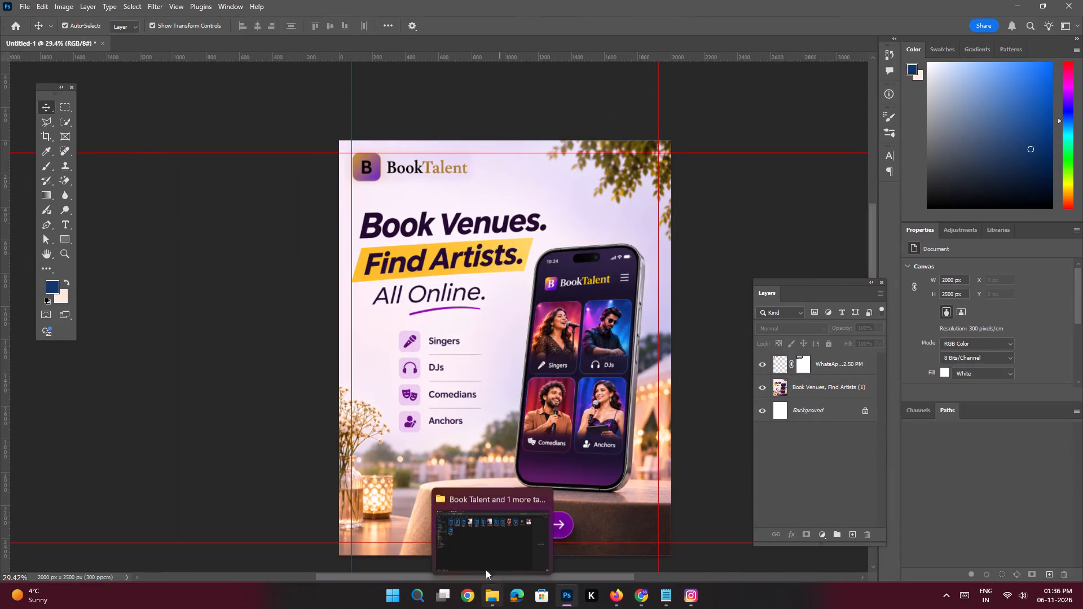
Place the black-and-gold BookTalent_ Find Artists Online image from Downloads into the poster document at full canvas size.
click(471, 534)
click(52, 147)
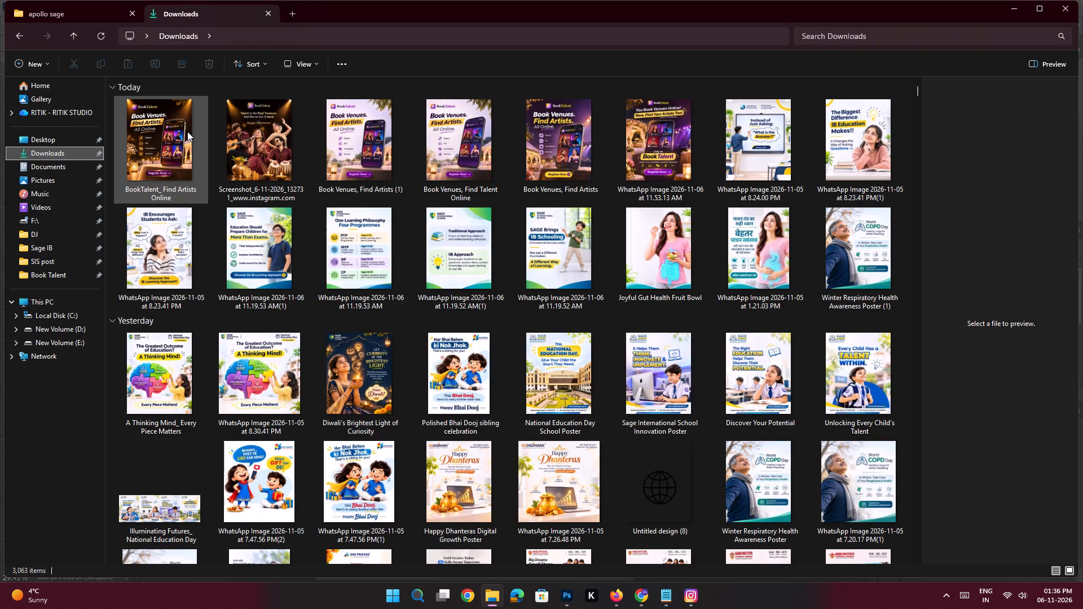
click(175, 148)
drag(168, 160, 356, 267)
key(alt+Tab)
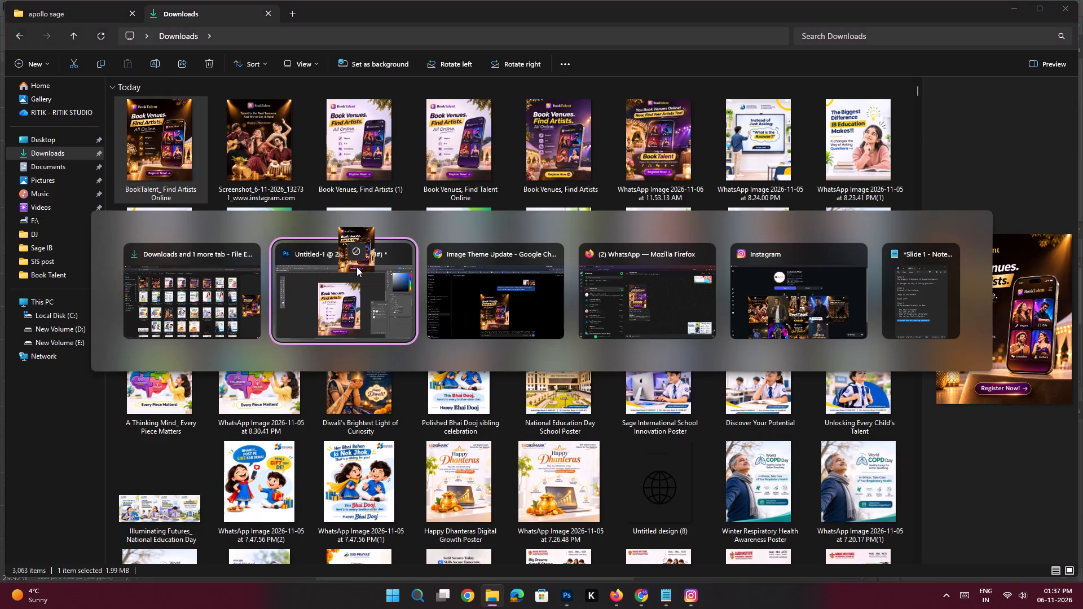
drag(356, 267, 478, 373)
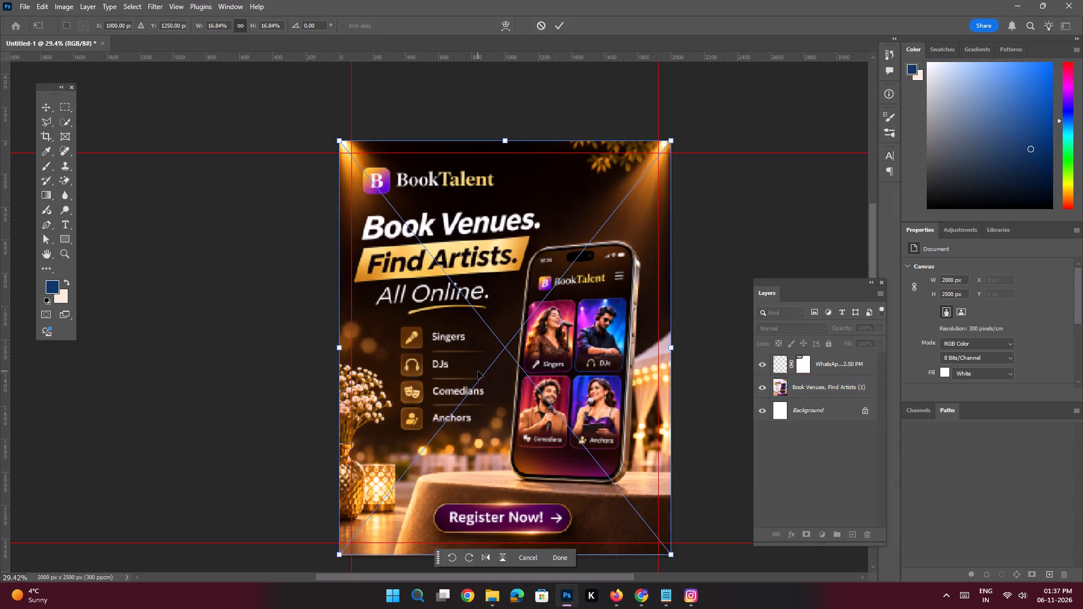
key(Return)
key(Return)
Rasterize the placed BookTalent_ Find Artists Online smart object so its pixels can be edited.
key(space)
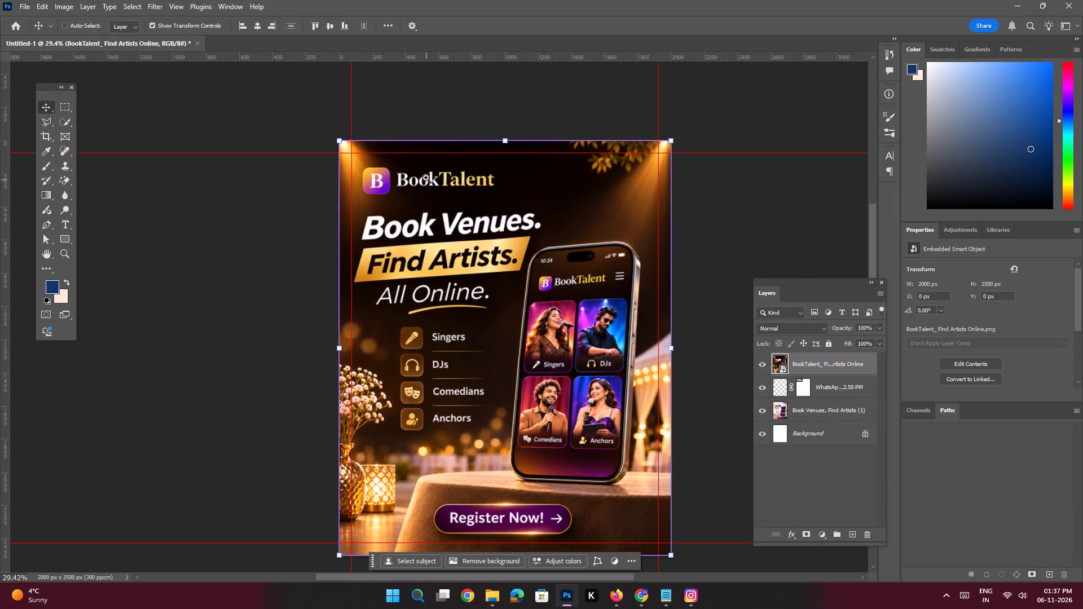
ctrl+drag(426, 178, 445, 223)
drag(465, 286, 428, 222)
drag(440, 304, 460, 213)
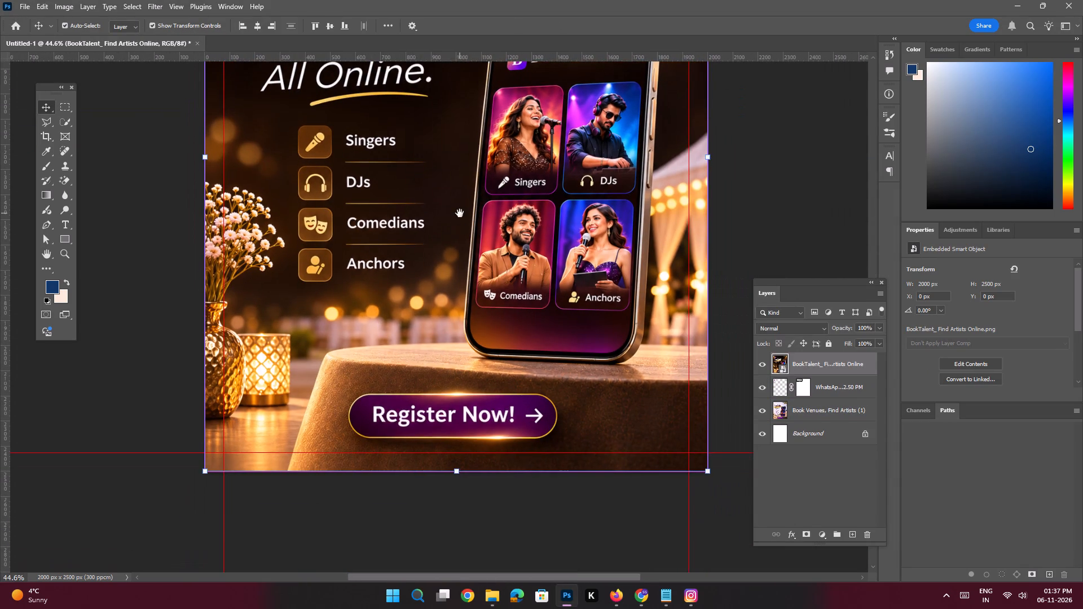
drag(460, 213, 457, 372)
click(429, 310)
ctrl+drag(340, 276, 360, 319)
drag(350, 309, 362, 325)
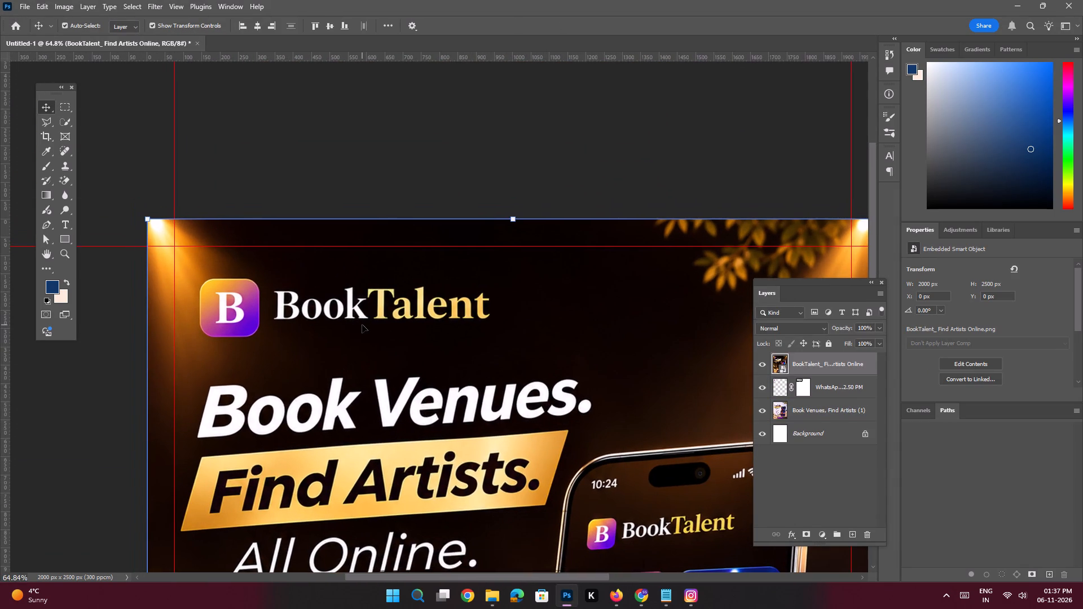
key(e)
click(354, 277)
click(481, 219)
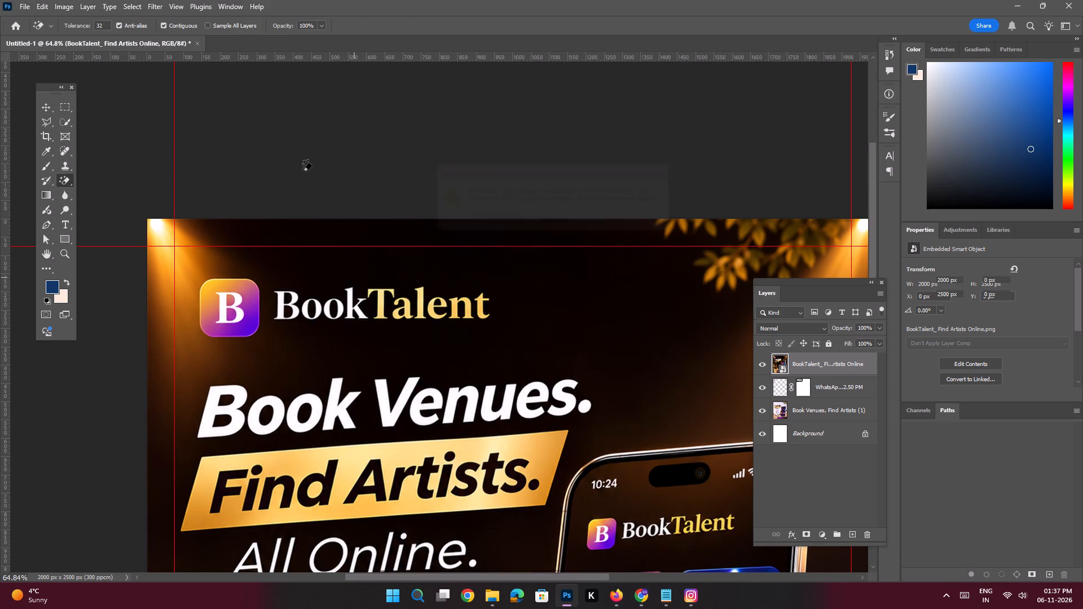
Outline the BookTalent logo above the headline with a closed Polygonal Lasso selection covering both the icon and wordmark.
click(51, 121)
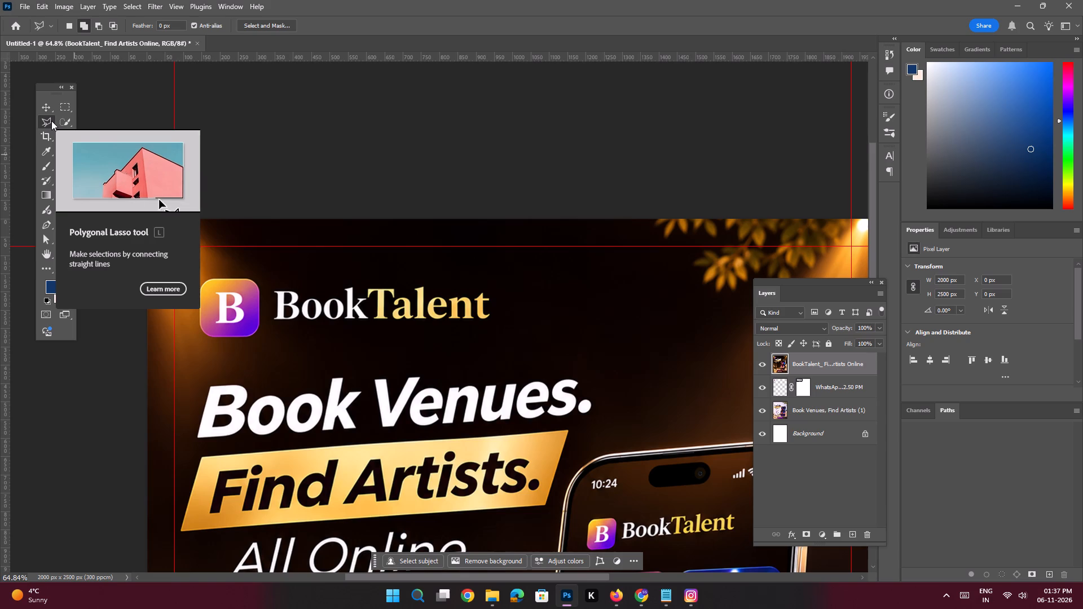
click(266, 272)
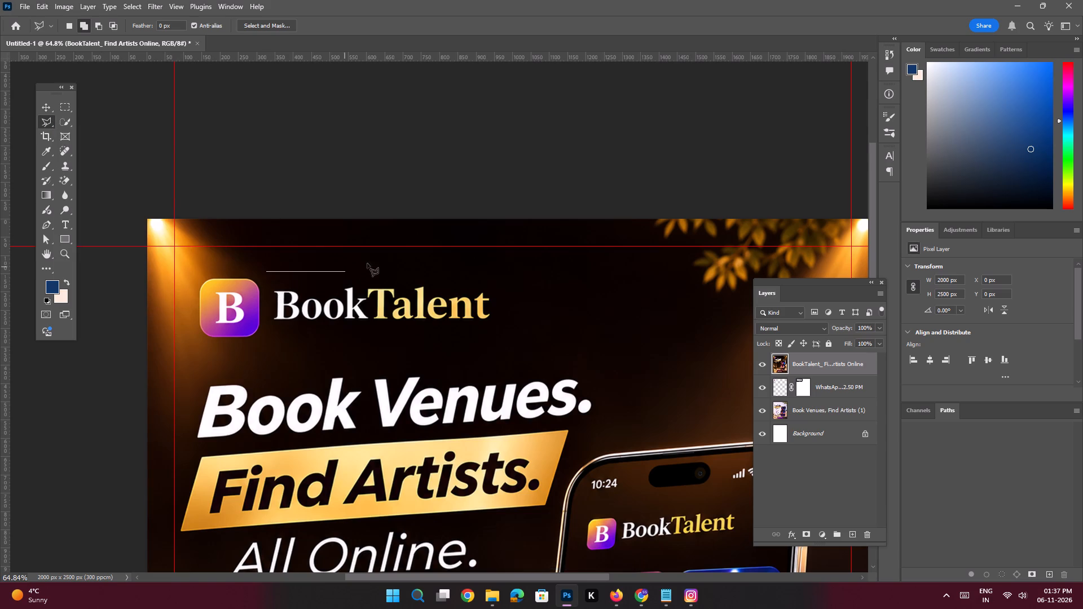
shift+click(500, 271)
click(508, 339)
click(451, 334)
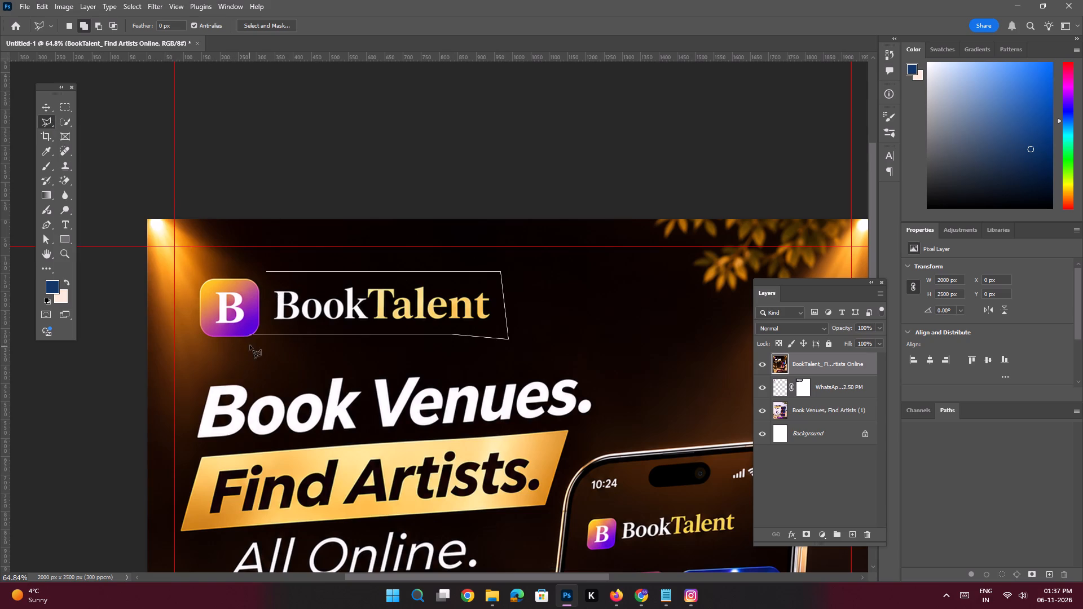
click(271, 334)
click(244, 350)
shift+click(210, 345)
click(177, 332)
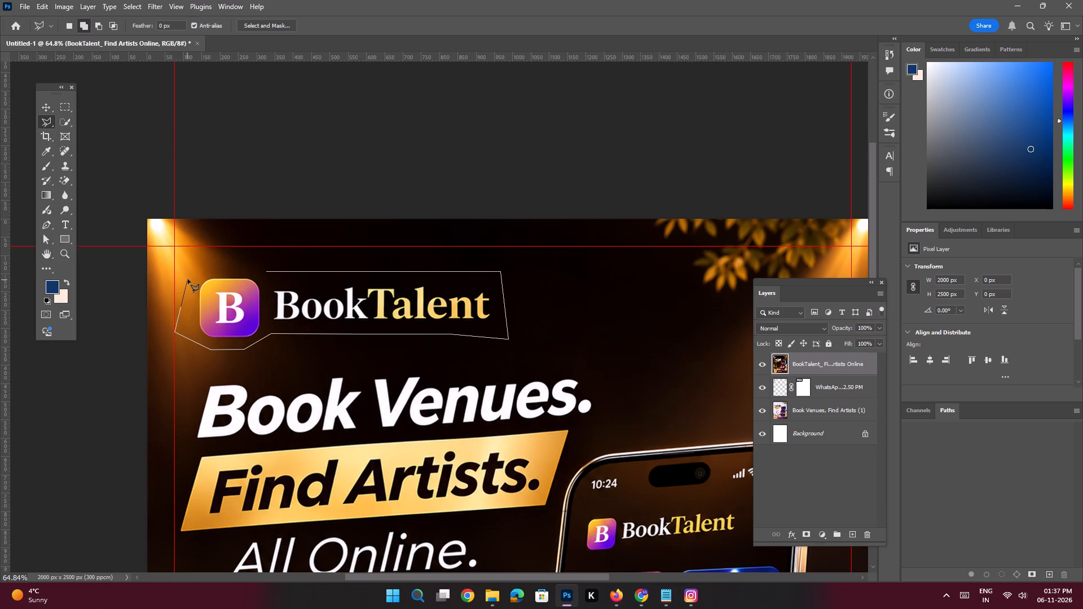
click(188, 279)
click(215, 264)
click(265, 271)
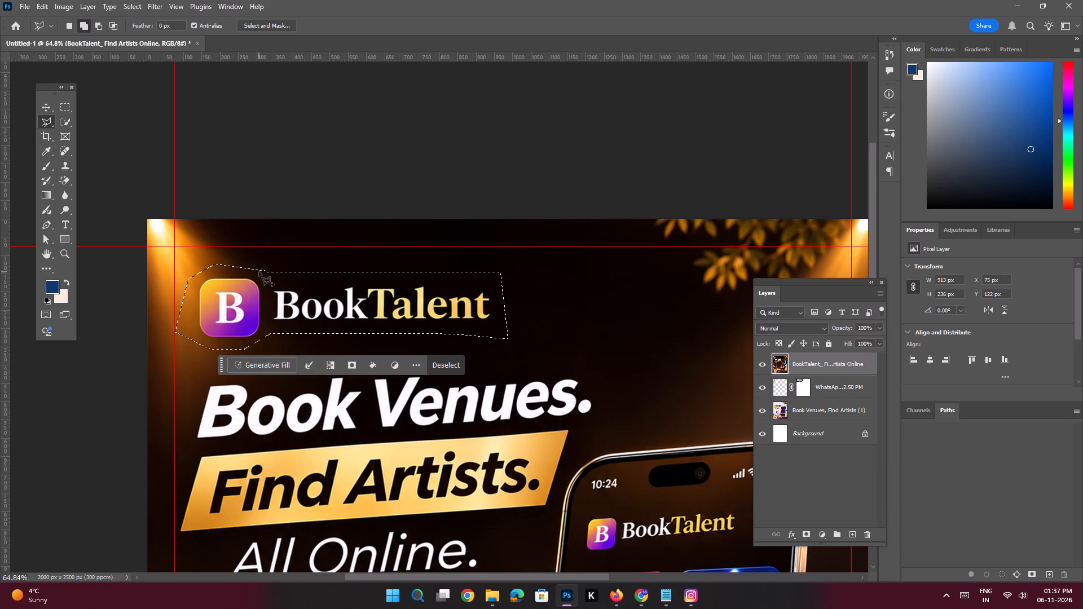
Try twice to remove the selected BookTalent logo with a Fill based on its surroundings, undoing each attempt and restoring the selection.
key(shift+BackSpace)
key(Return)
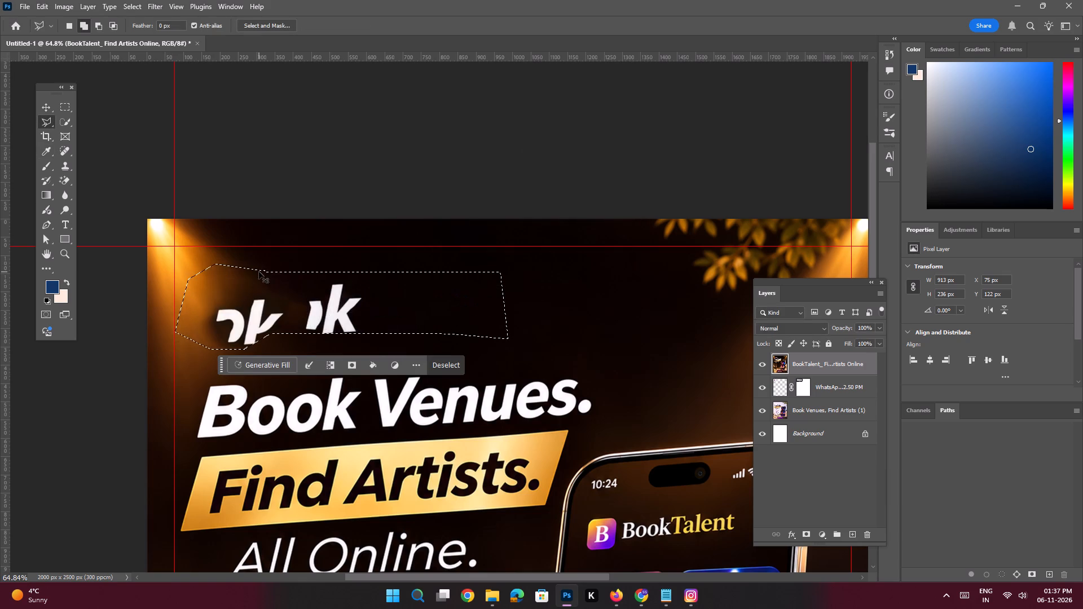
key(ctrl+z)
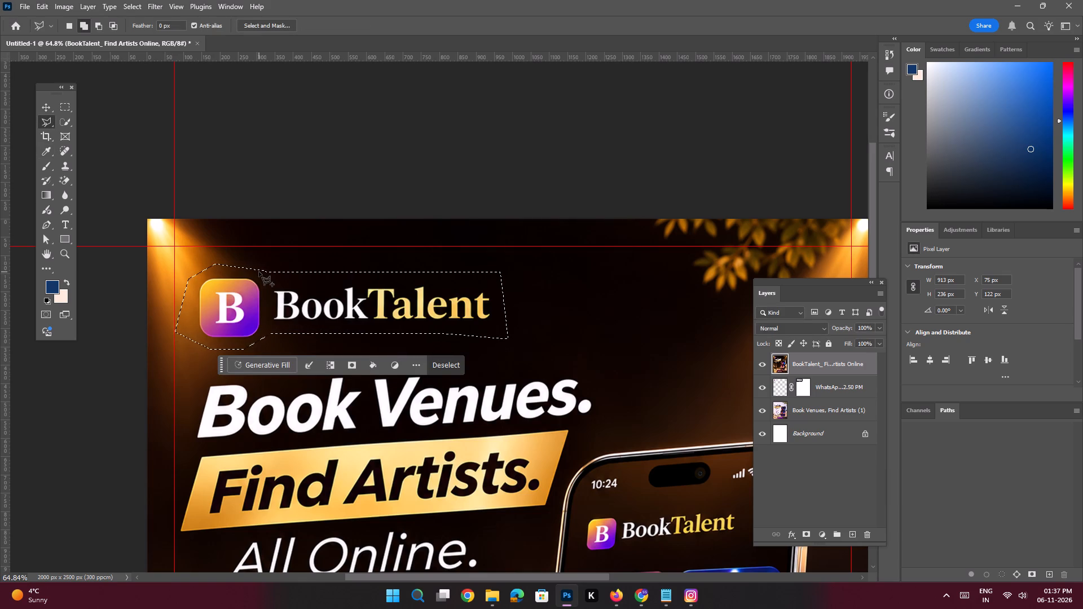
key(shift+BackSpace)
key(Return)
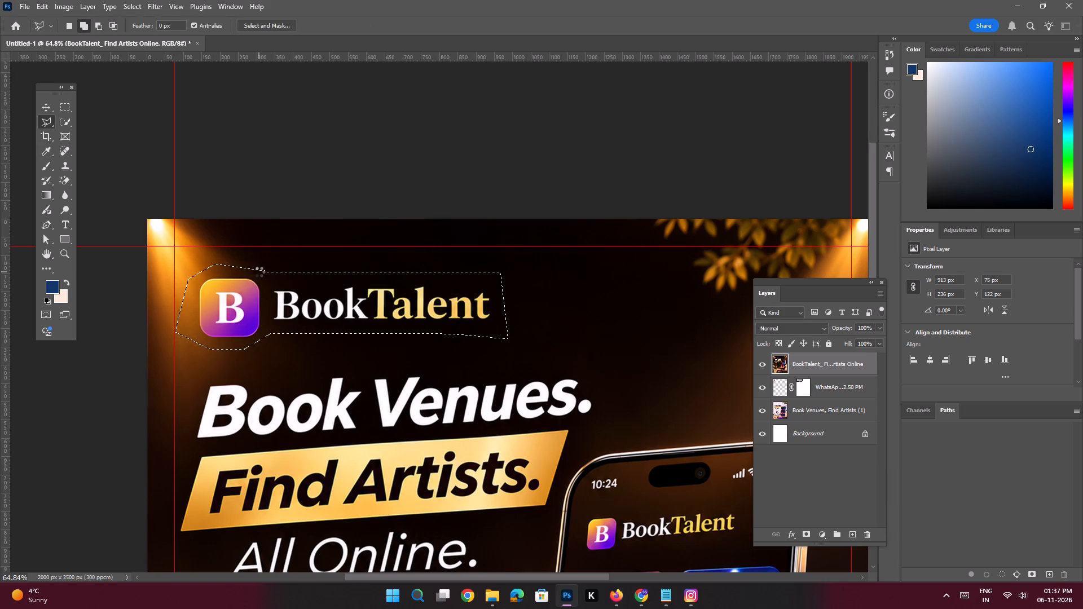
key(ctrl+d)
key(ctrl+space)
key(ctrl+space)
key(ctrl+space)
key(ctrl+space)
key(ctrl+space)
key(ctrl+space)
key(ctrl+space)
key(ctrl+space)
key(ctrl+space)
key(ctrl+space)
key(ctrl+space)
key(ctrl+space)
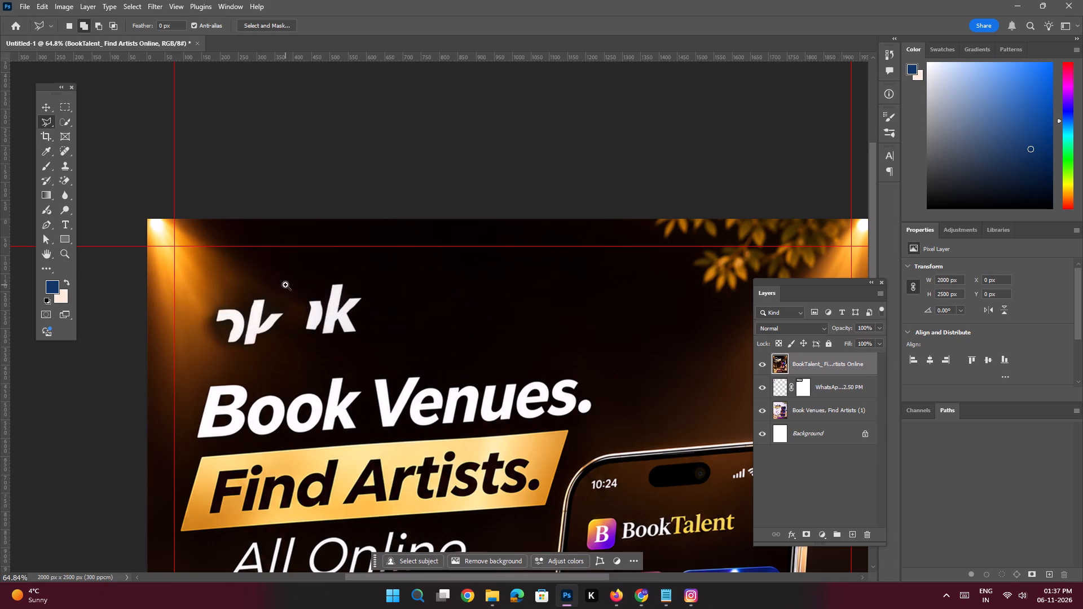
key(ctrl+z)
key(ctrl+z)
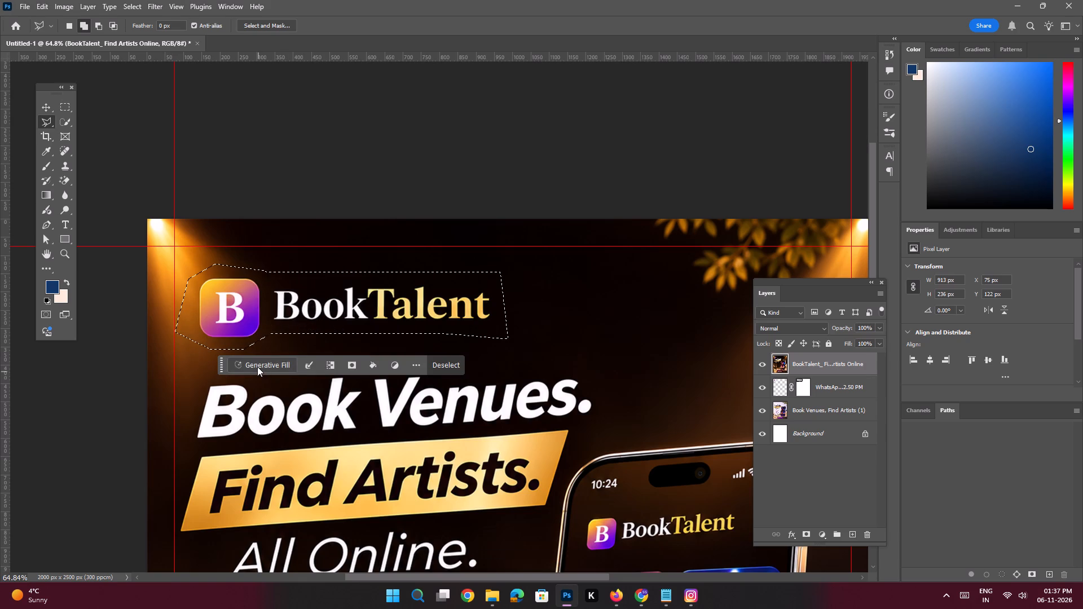
Run Generative Fill on the selected BookTalent logo with the prompt "Remove this".
click(257, 367)
text(Re)
text(move this)
key(space)
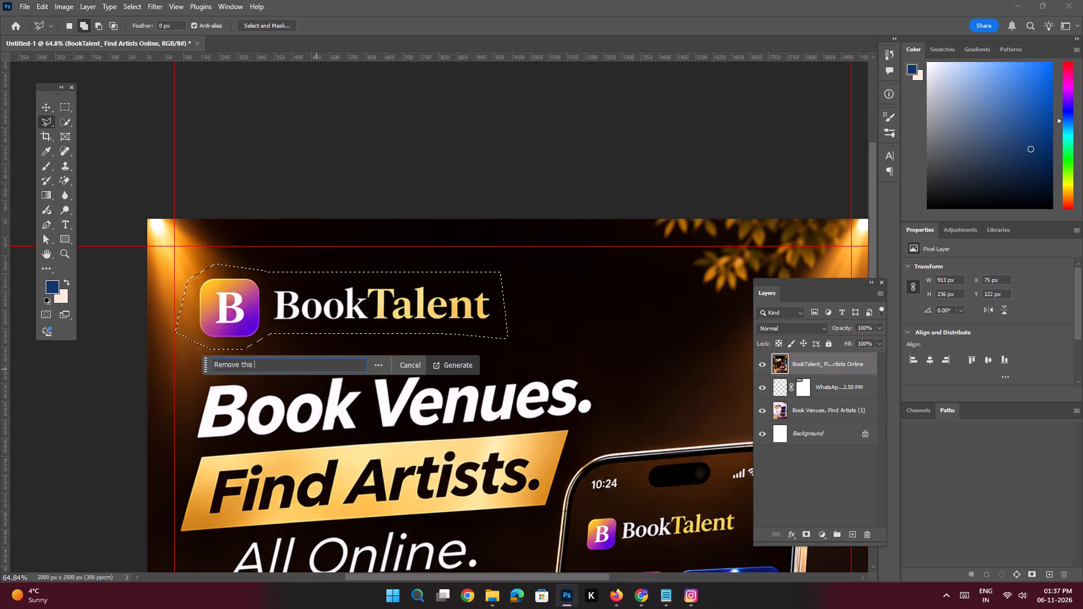
key(Return)
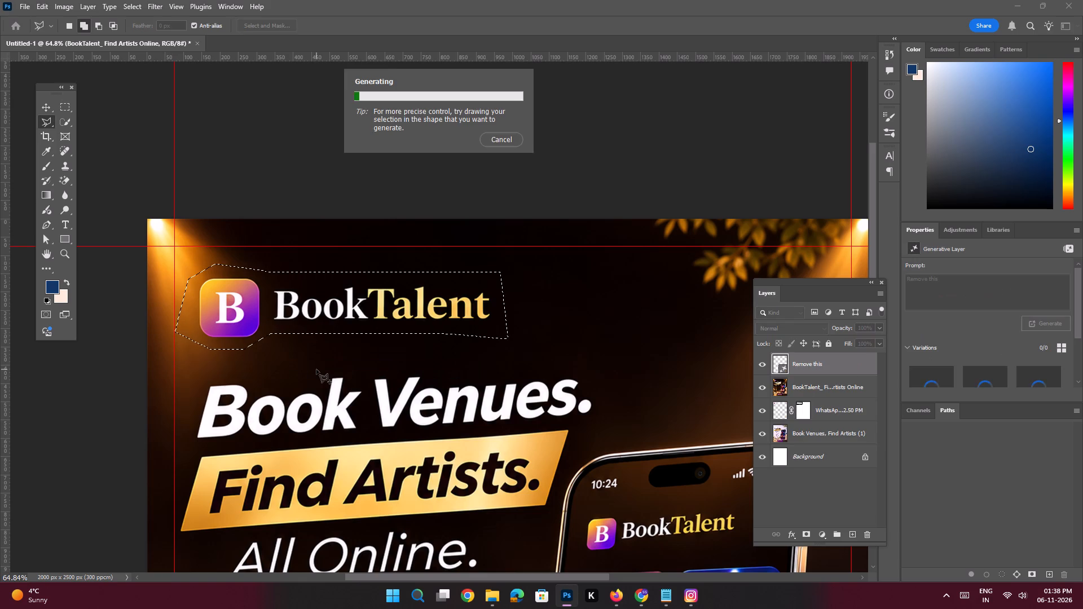
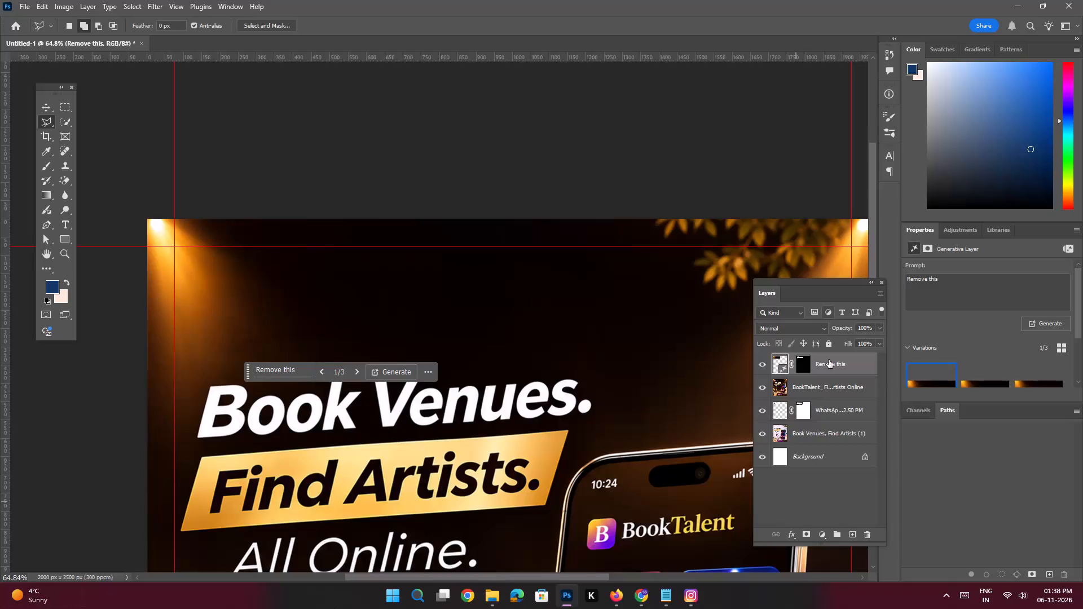
Combine the Generative Fill layer "Remove this" and the BookTalent_ Find Artists Online layer into a single smart object.
shift+click(846, 383)
right_click(829, 364)
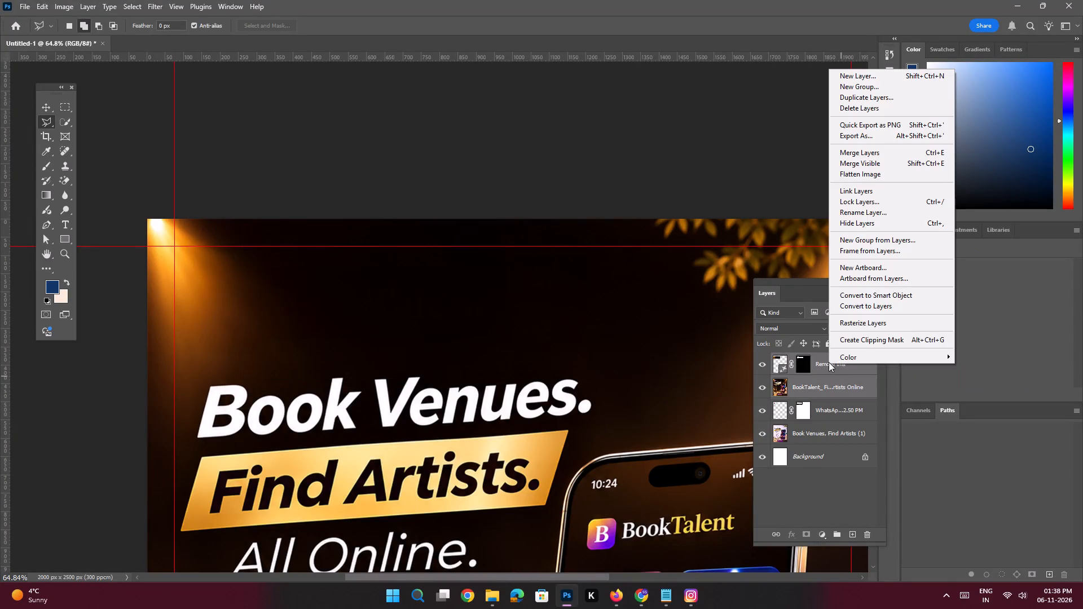
click(865, 293)
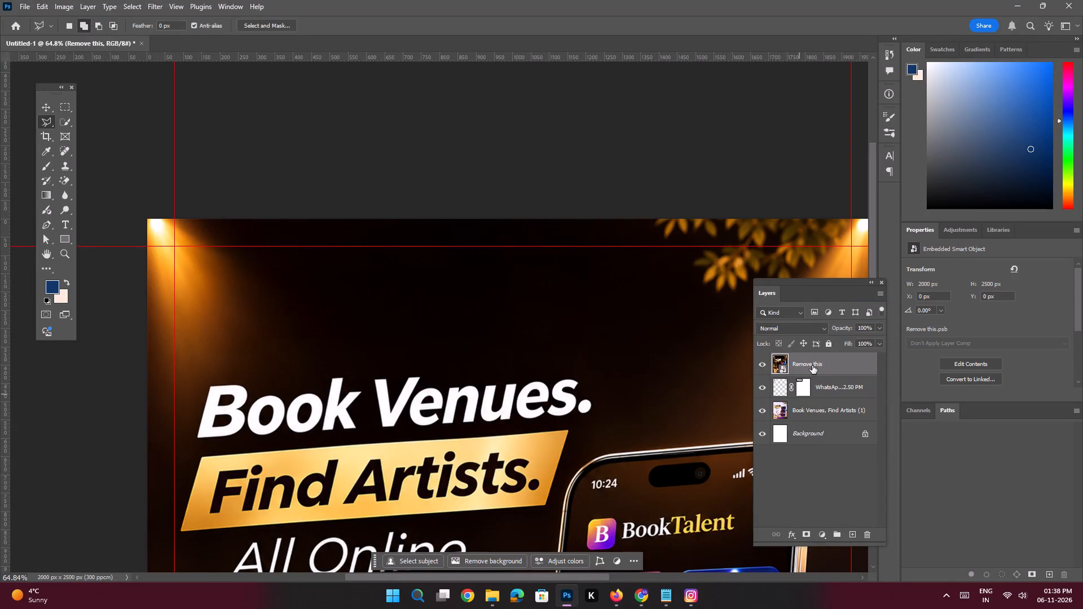
Place the combined poster smart object beneath the WhatsApp logo layer, and hide that logo layer.
drag(812, 365, 815, 403)
key(space)
ctrl+drag(429, 306, 402, 301)
click(38, 102)
click(103, 143)
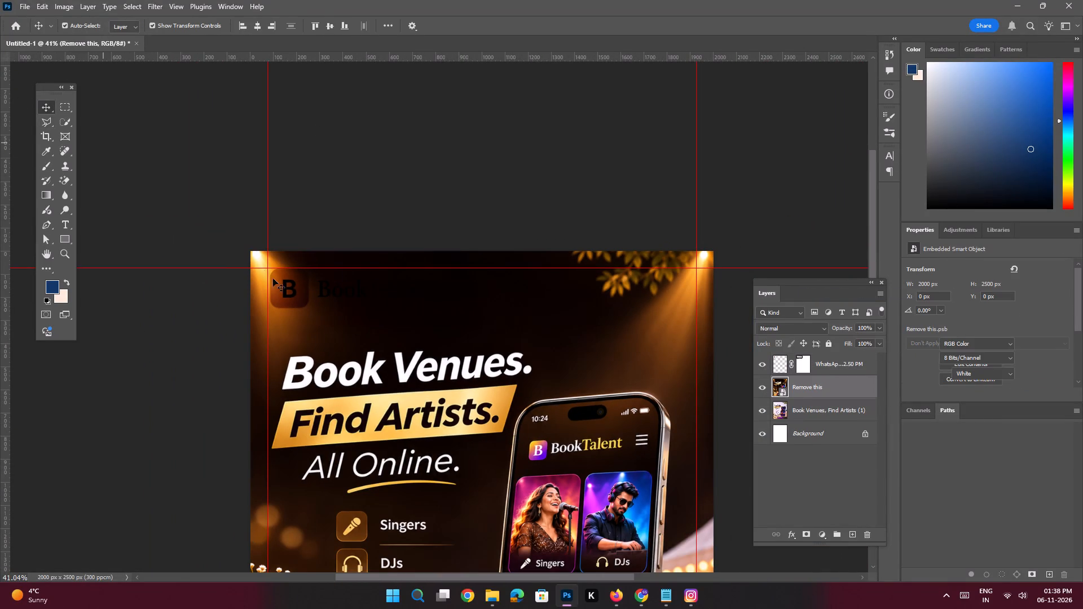
click(762, 365)
key(space)
ctrl+drag(467, 307, 456, 304)
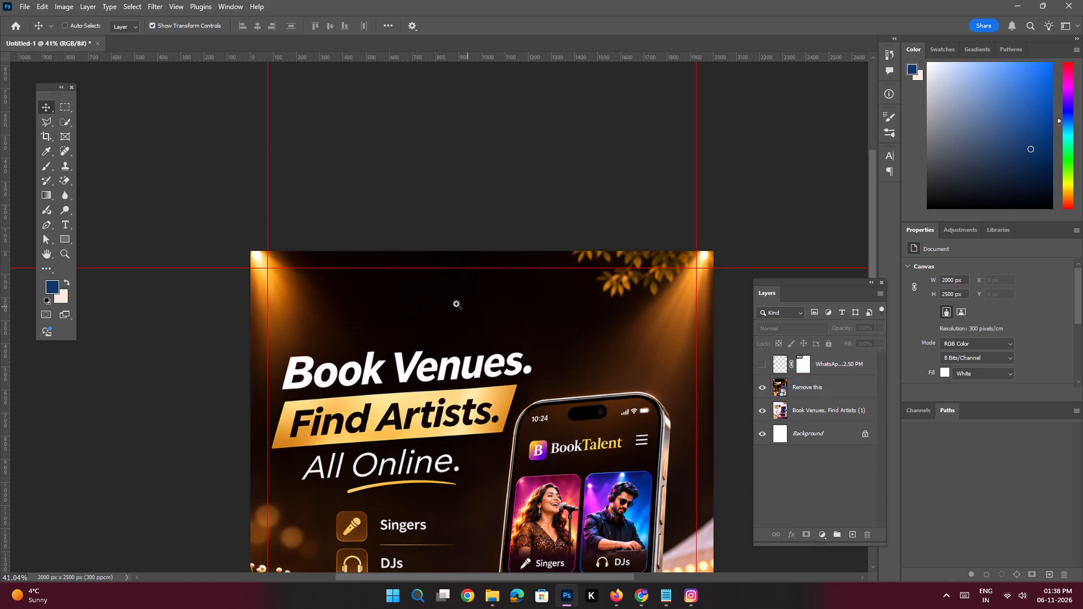
ctrl+drag(456, 304, 433, 297)
drag(456, 329, 452, 290)
click(283, 351)
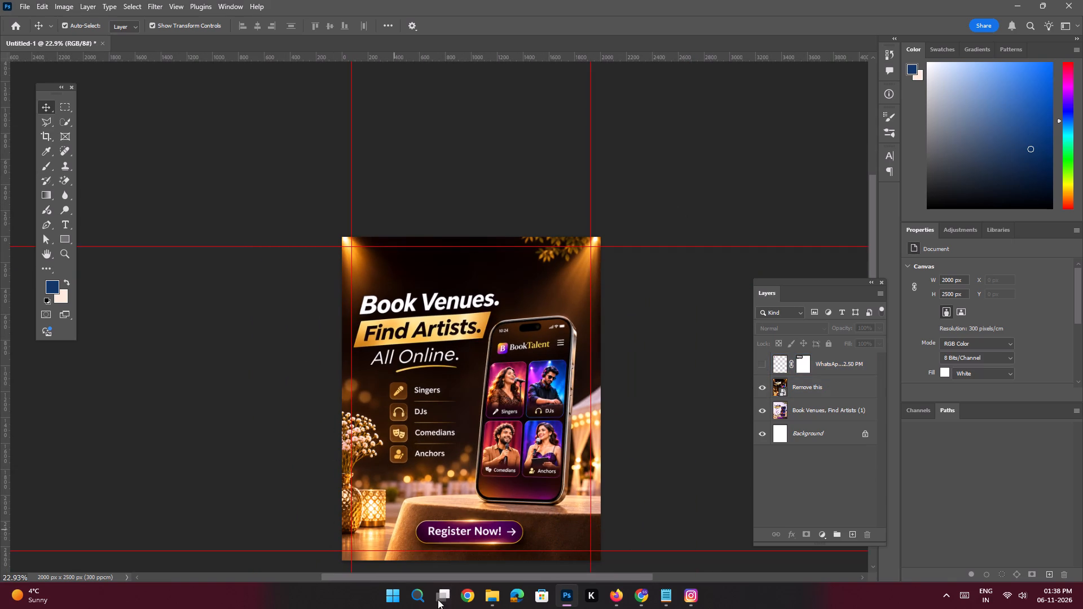
Switch to File Explorer and open the Book Talent folder on the Desktop.
click(482, 554)
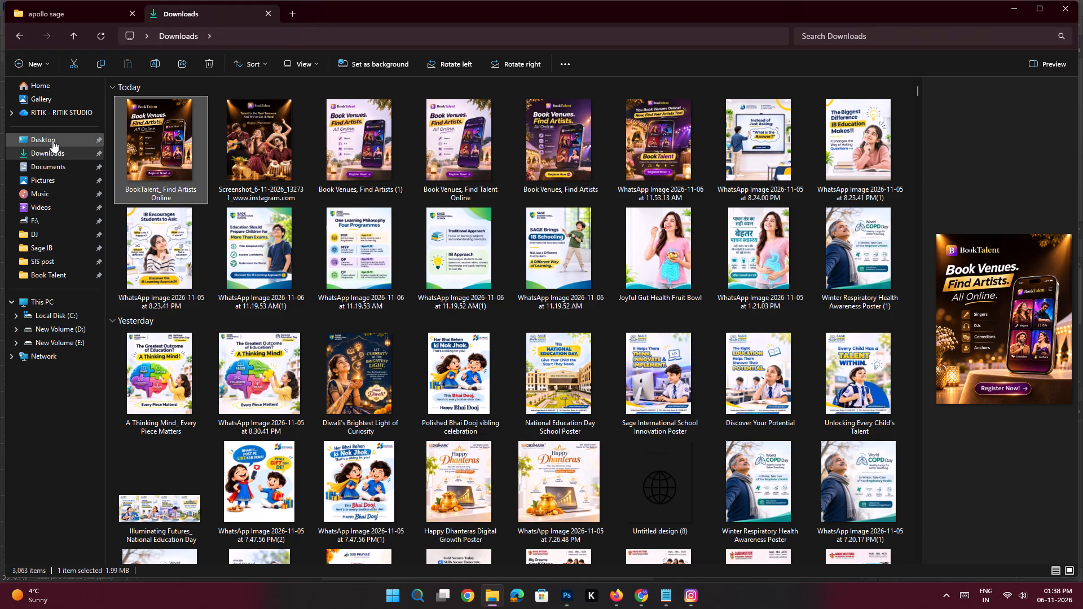
click(52, 140)
click(458, 385)
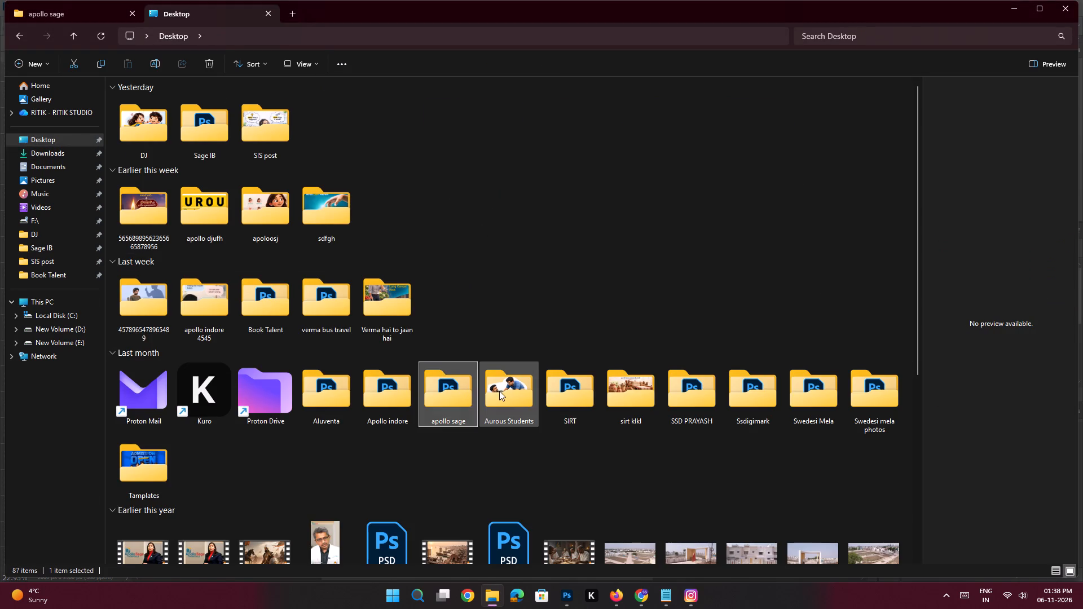
click(499, 391)
click(451, 391)
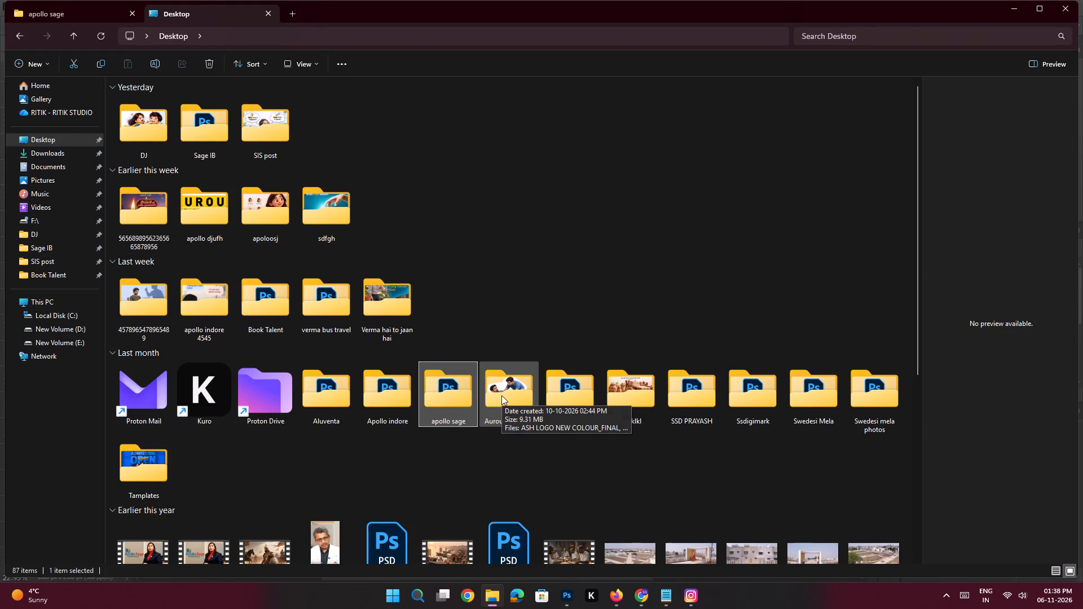
click(501, 395)
click(466, 397)
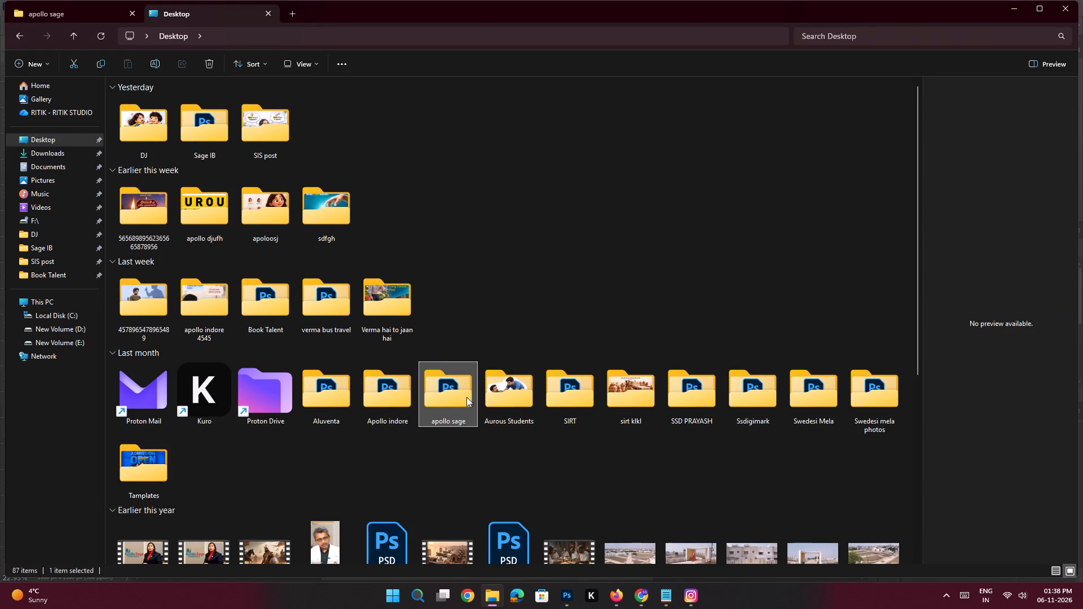
click(268, 226)
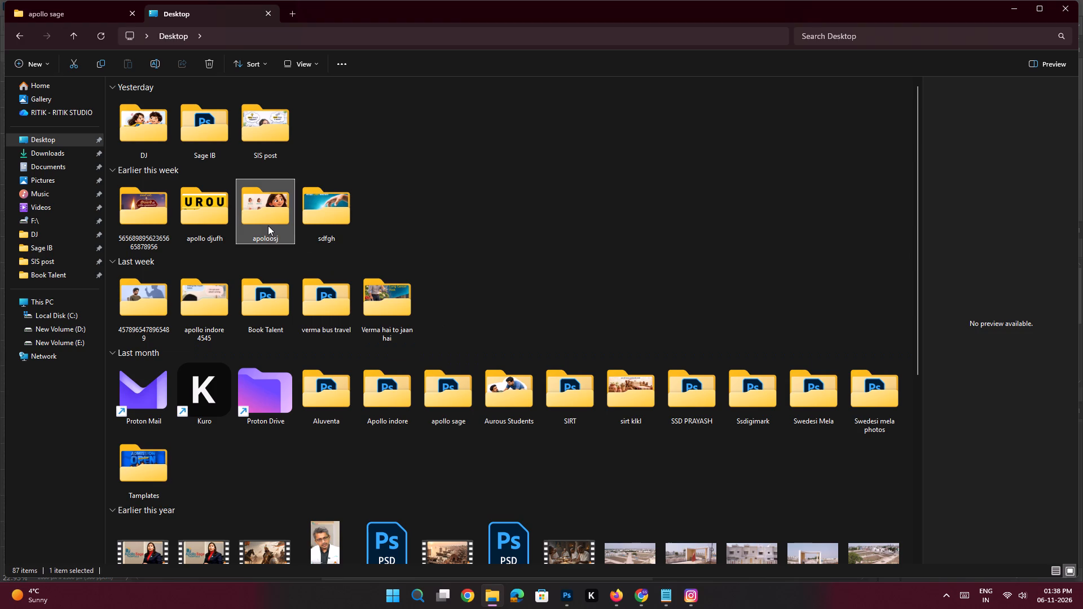
key(b)
double_click(269, 318)
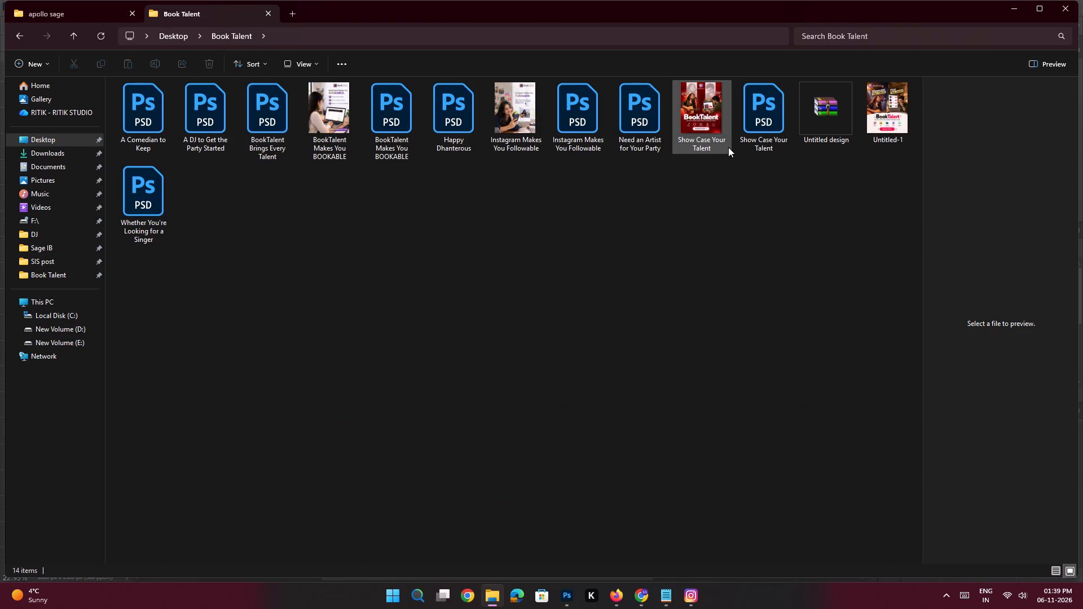
Check the logo versions in Show Case Your Talent.psd and Whether You're Looking for a Singer.psd, closing each file after viewing.
double_click(763, 133)
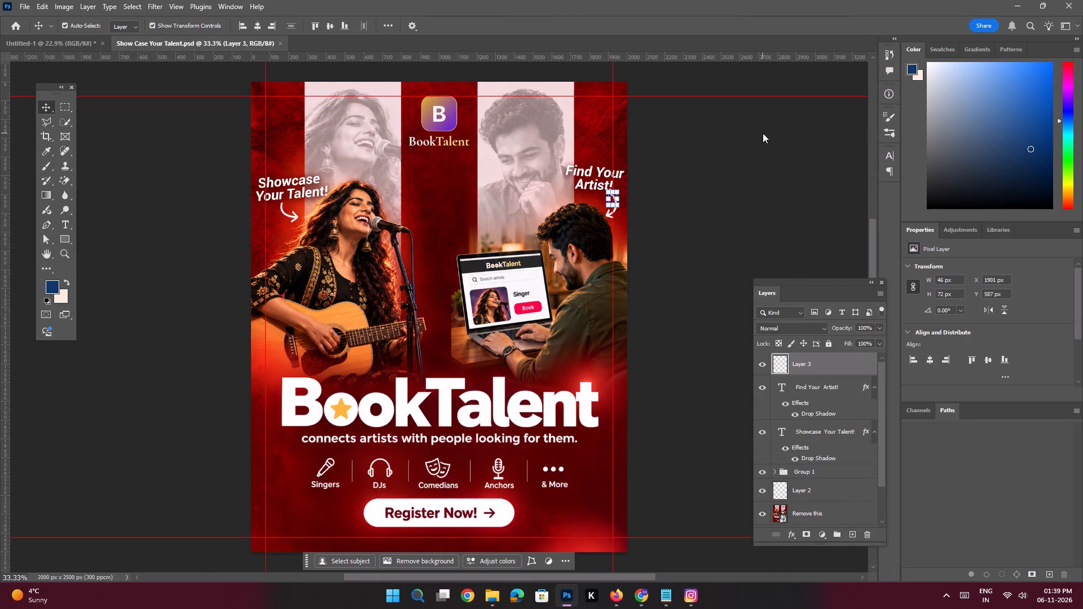
click(279, 44)
key(alt+Tab)
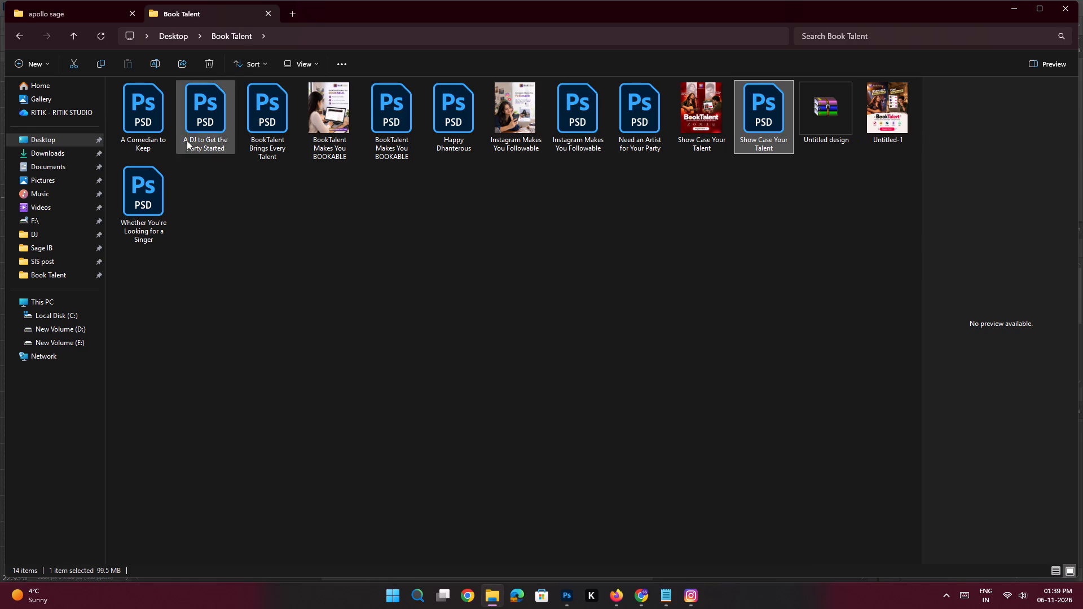
double_click(152, 193)
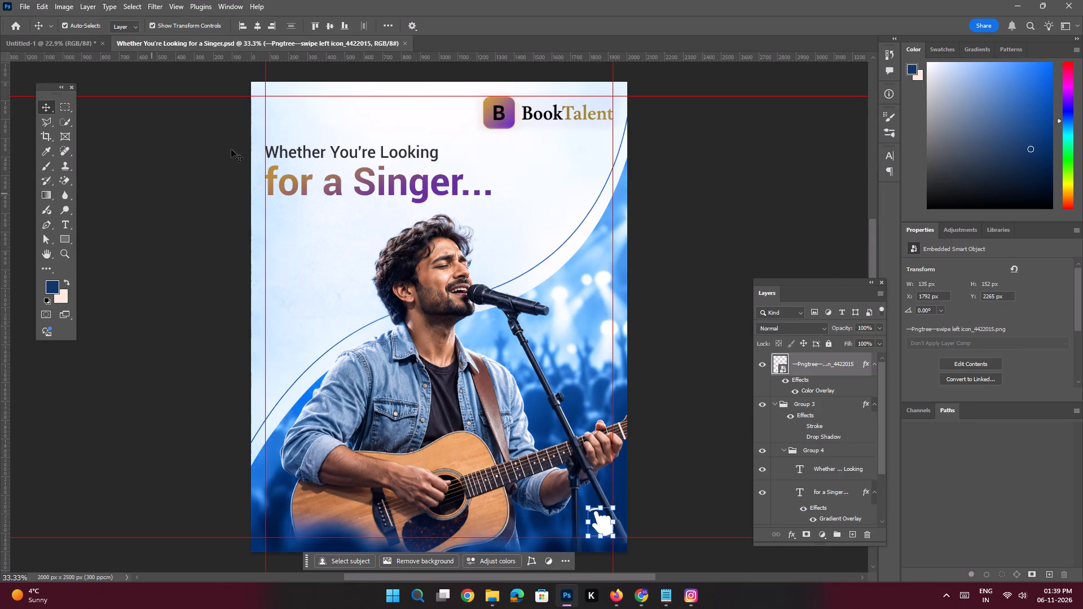
click(405, 42)
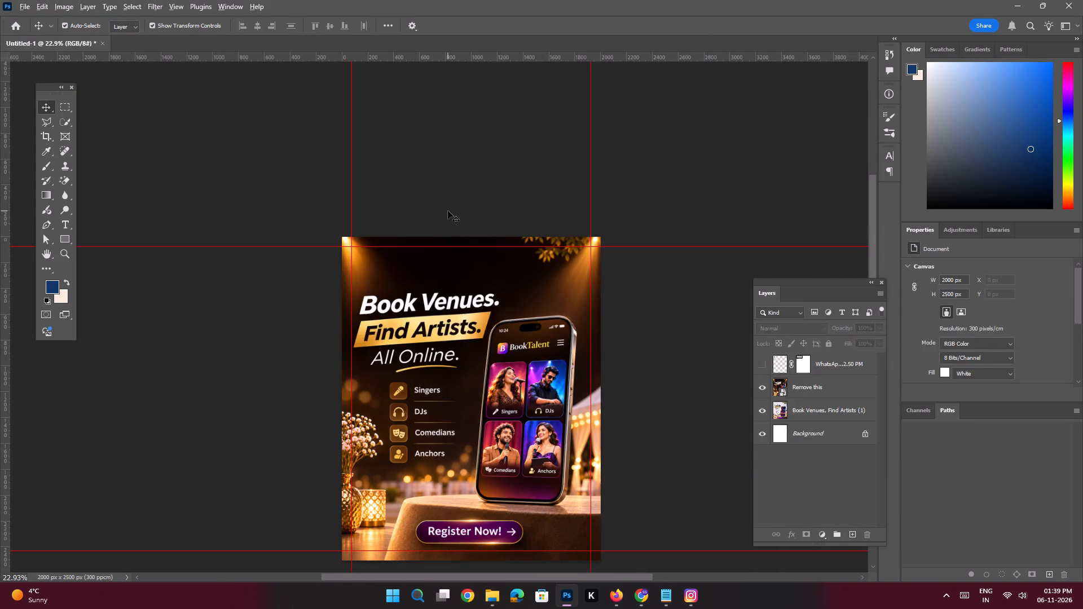
Open Happy Dhanterous.psd from the Book Talent folder in Photoshop.
key(alt+Tab)
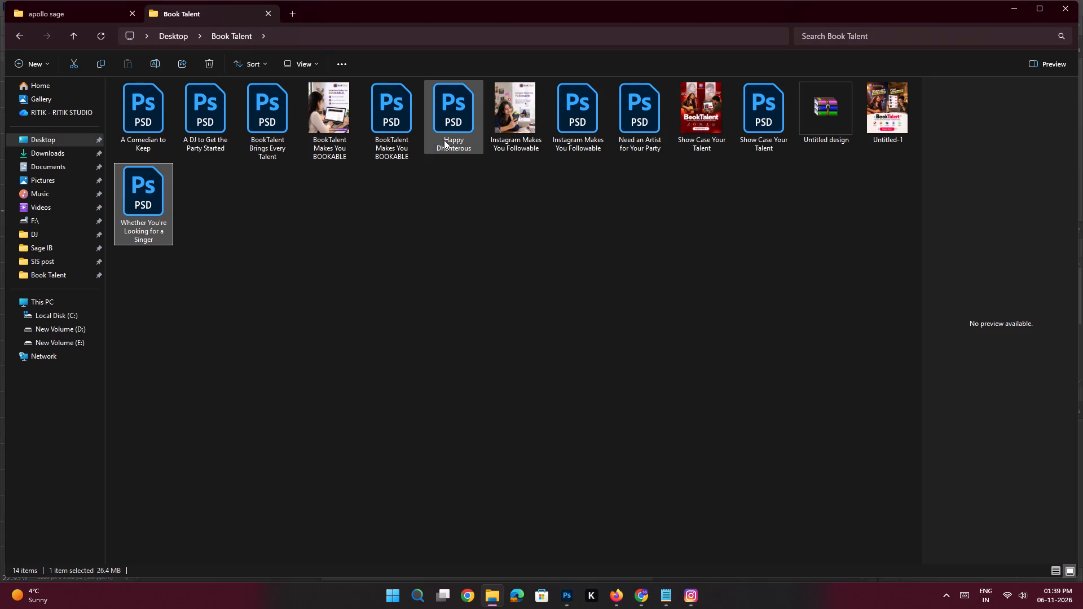
double_click(444, 138)
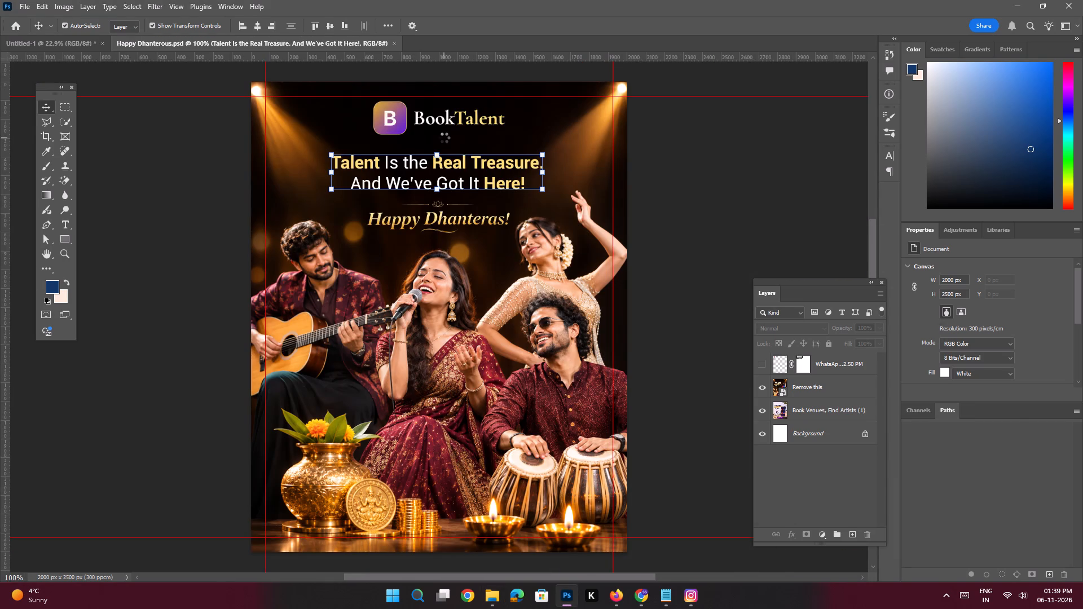
Copy Group 2, containing the BookTalent icon and white-and-gold wordmark, from Happy Dhanterous.psd into the Untitled-1 poster.
click(221, 168)
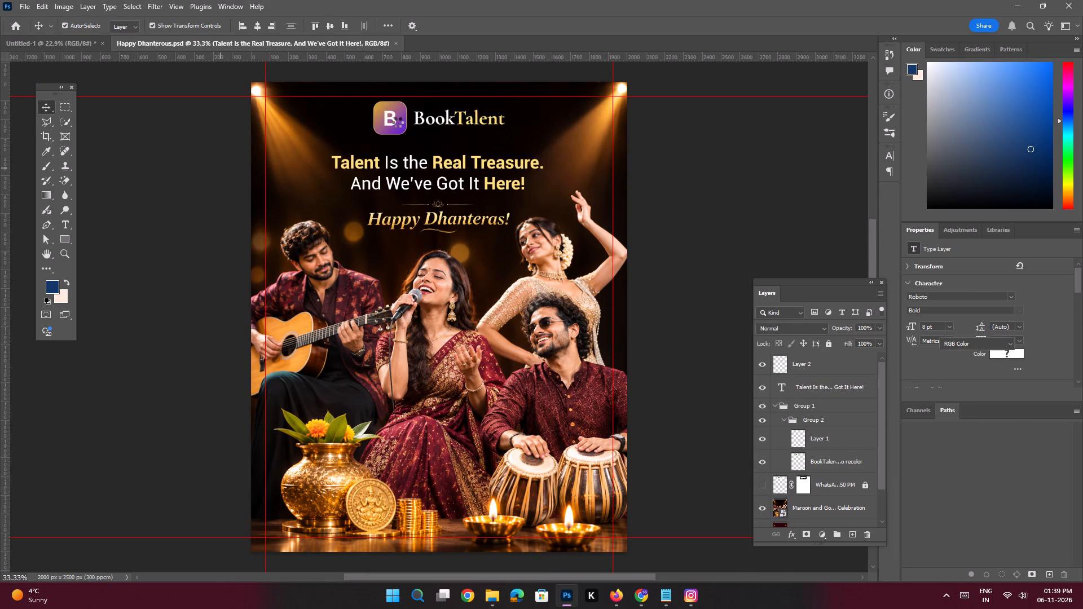
click(398, 122)
shift+click(434, 120)
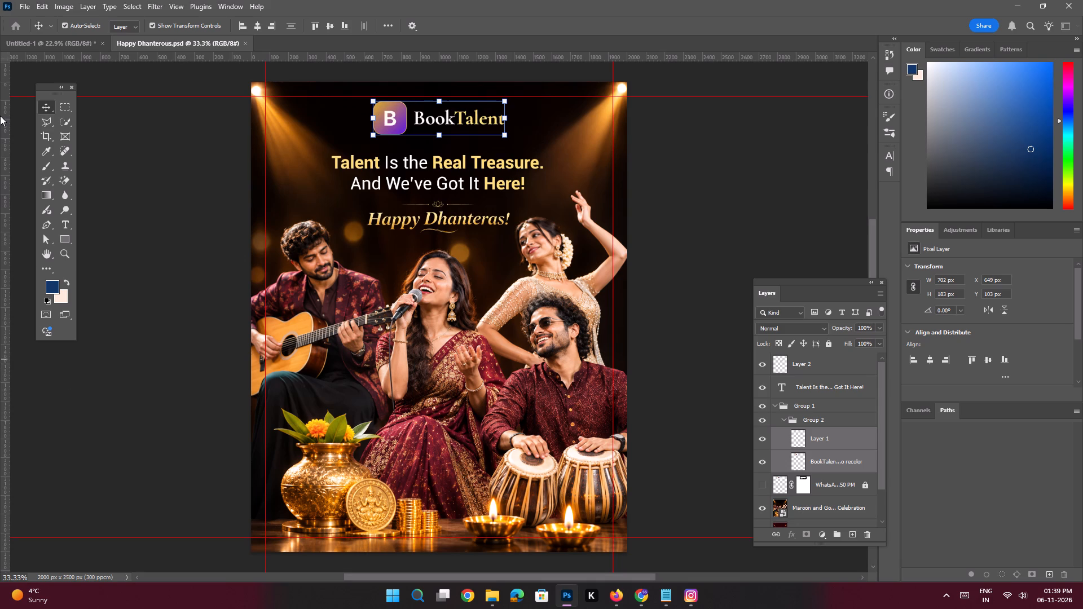
click(785, 417)
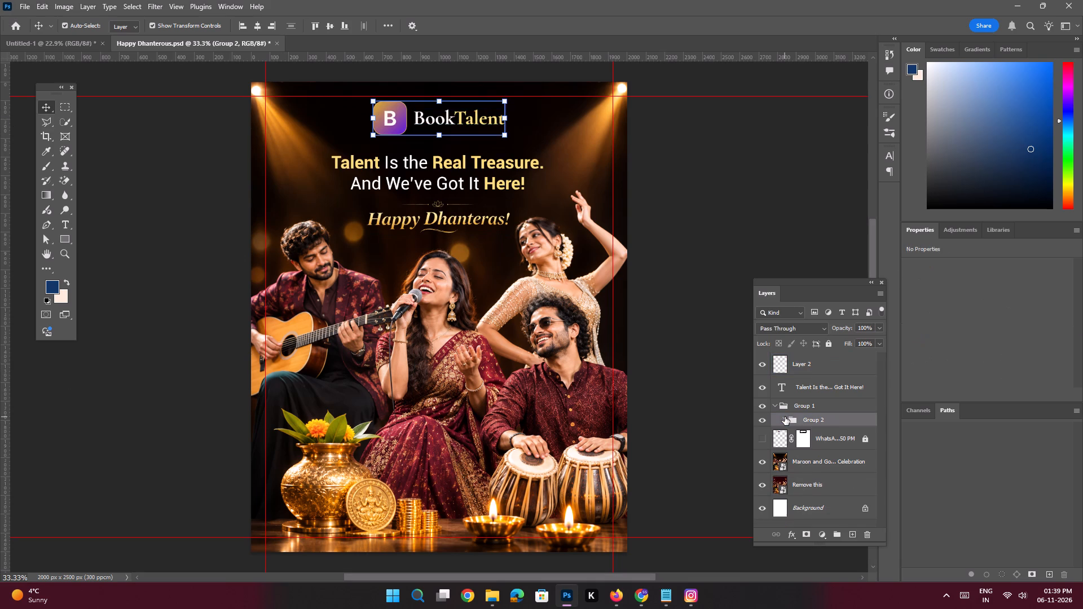
drag(821, 421, 28, 39)
drag(28, 39, 459, 266)
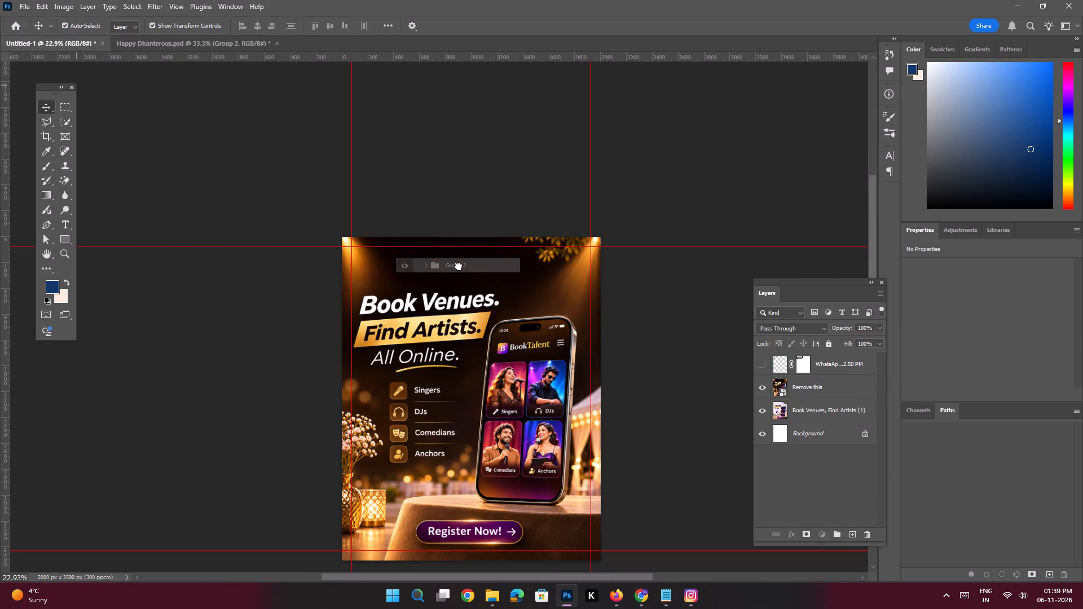
drag(459, 266, 456, 266)
Move the BookTalent icon and wordmark together to the poster's top-left guide corner at X 75 px, Y 75 px.
key(space)
ctrl+drag(433, 267, 468, 295)
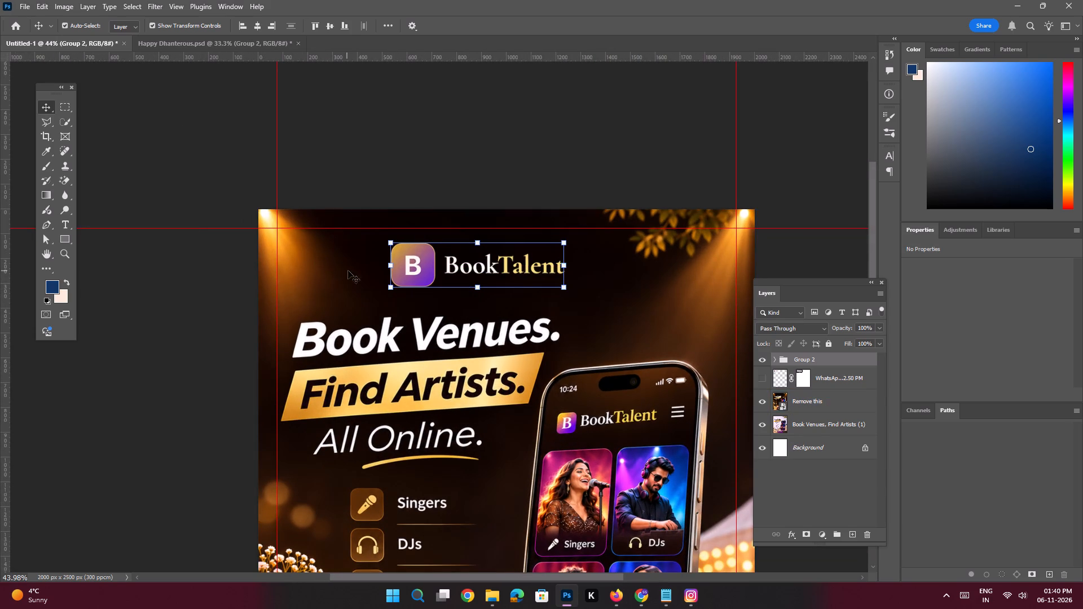
drag(413, 252, 372, 245)
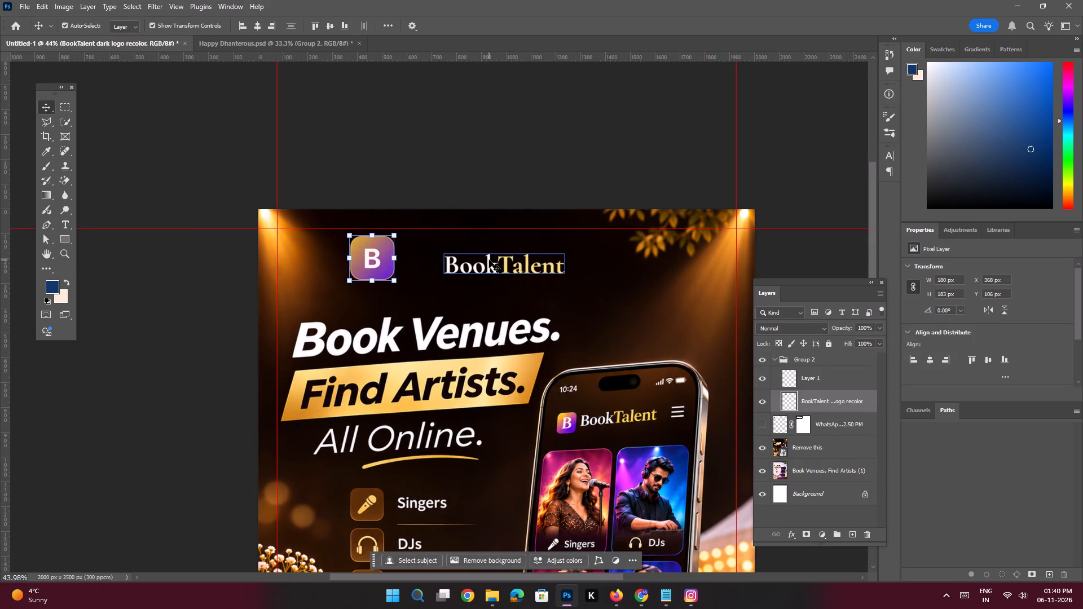
key(ctrl+z)
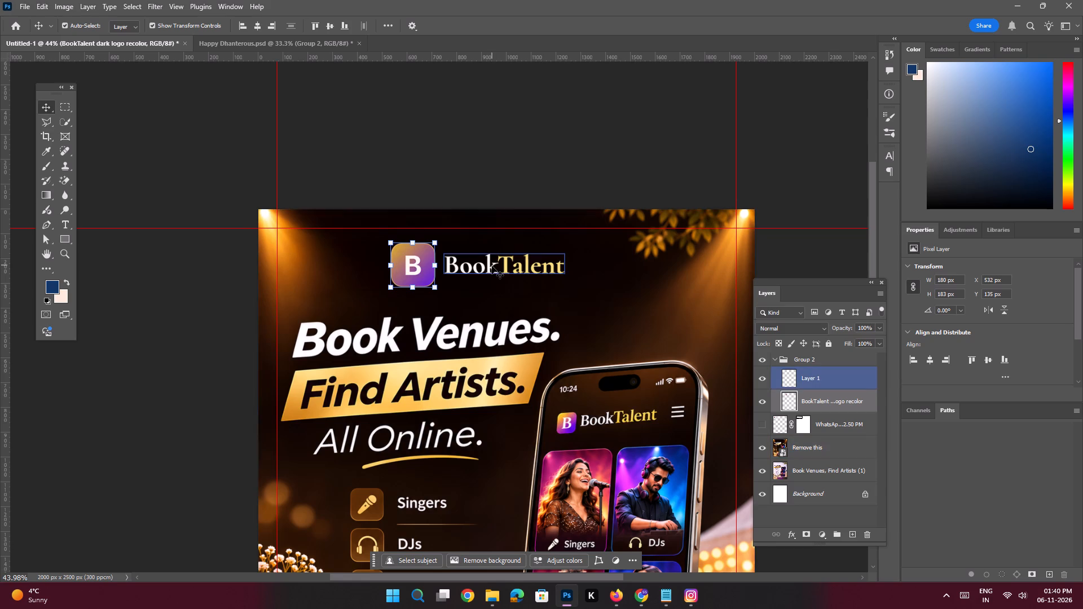
shift+click(489, 266)
drag(487, 264, 375, 248)
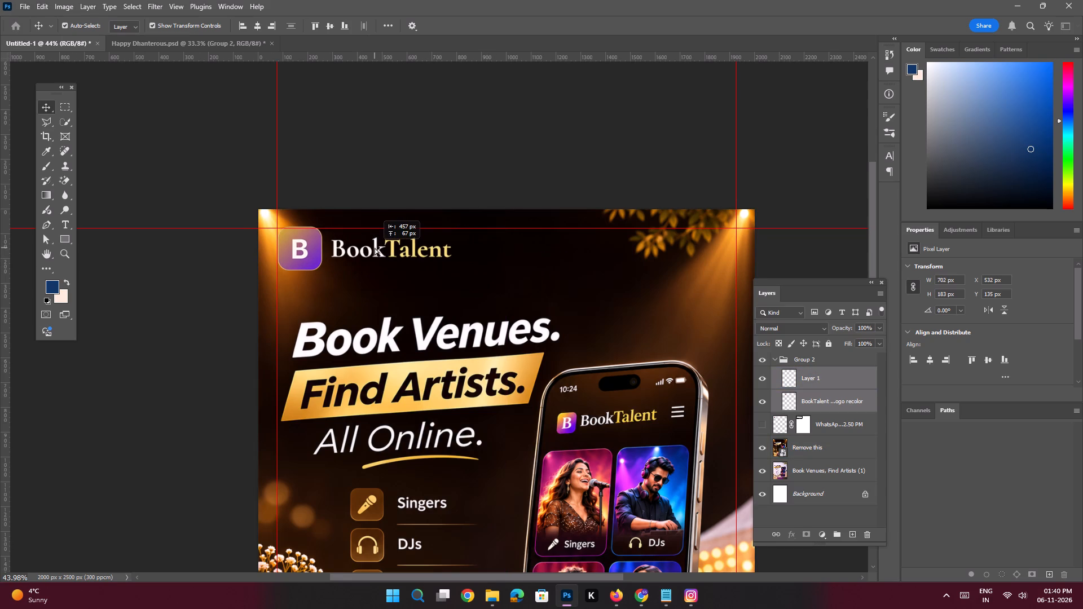
drag(375, 248, 375, 249)
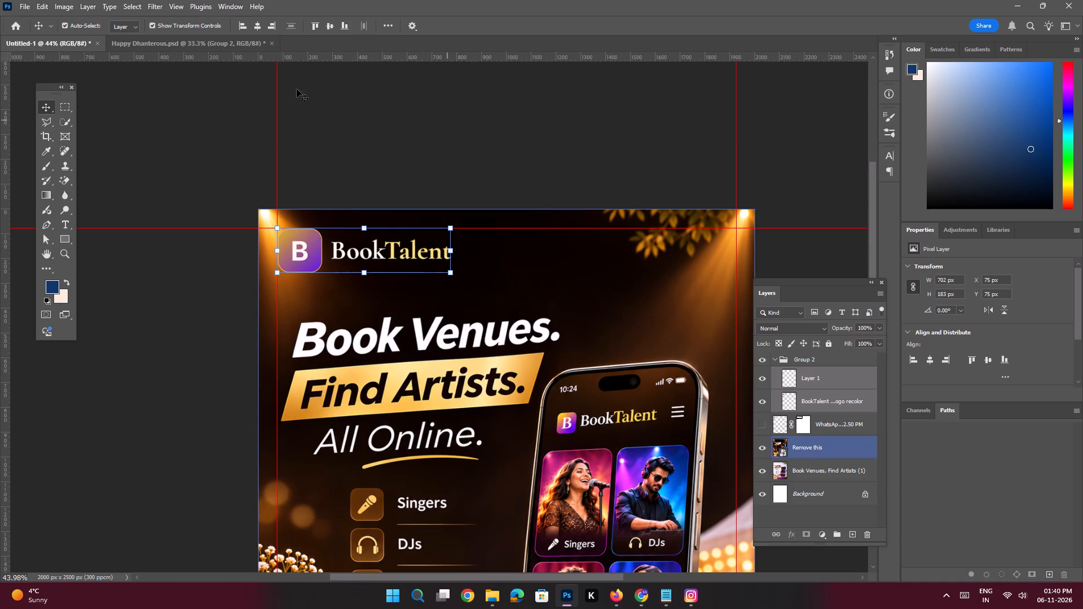
click(195, 302)
Examine the whole poster from the new logo and headline down to the Register Now! button.
key(space)
key(space)
key(space)
key(space)
key(space)
key(space)
key(space)
key(space)
key(space)
key(space)
key(space)
key(space)
key(space)
key(space)
key(space)
key(space)
key(space)
key(space)
key(space)
key(space)
drag(402, 353, 384, 316)
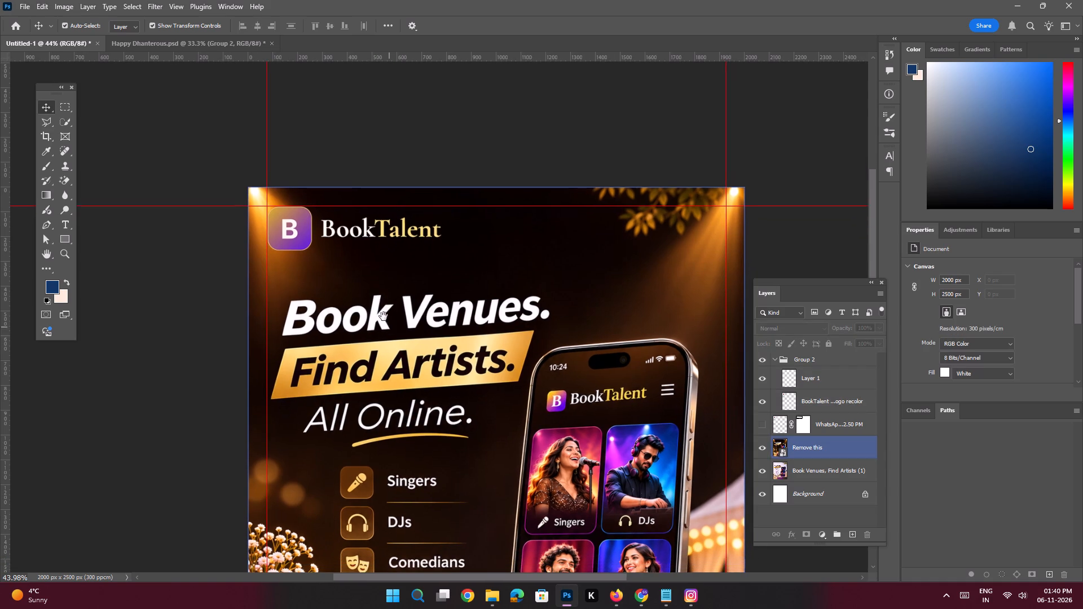
drag(384, 316, 355, 172)
drag(411, 321, 402, 297)
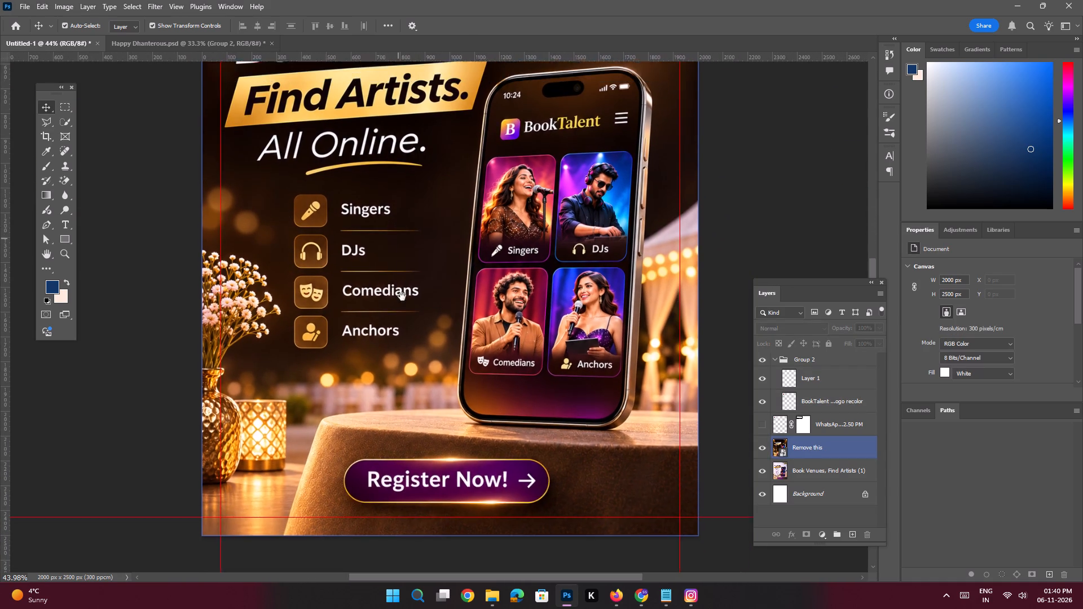
drag(402, 297, 410, 408)
ctrl+drag(346, 231, 356, 251)
ctrl+drag(388, 226, 398, 253)
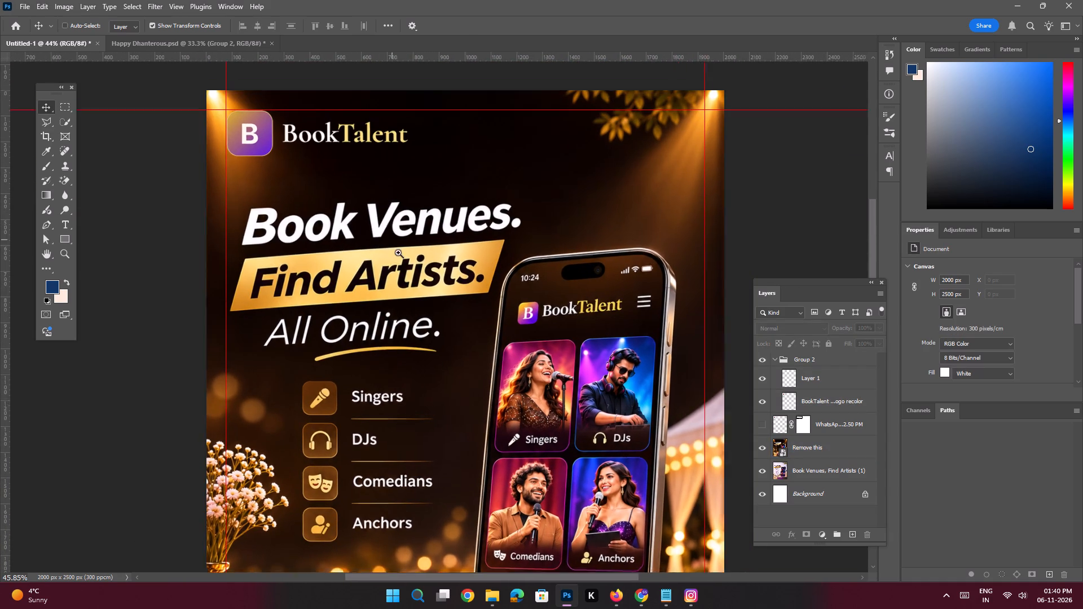
ctrl+drag(398, 253, 398, 253)
drag(454, 244, 452, 250)
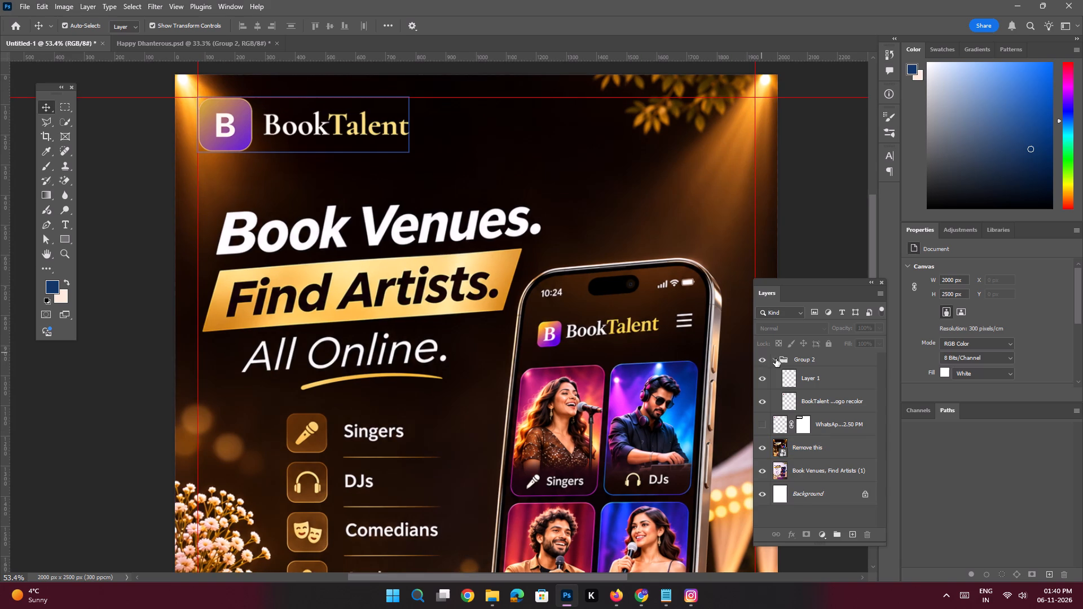
Add a new text layer reading Book Venues in 8 pt Roboto Bold between the logo and the headline.
click(776, 359)
click(852, 536)
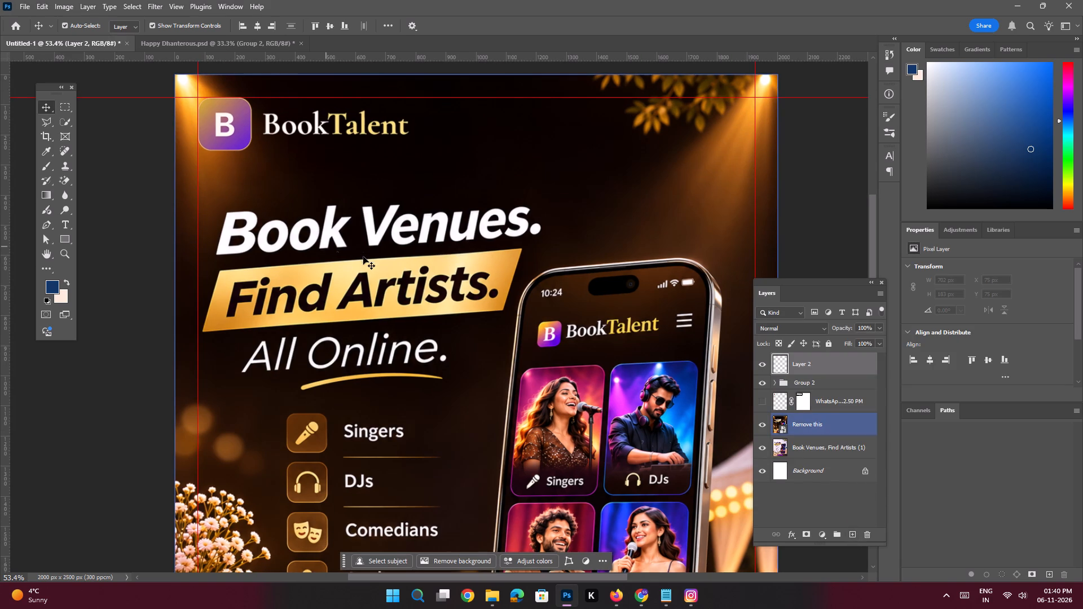
key(t)
click(433, 177)
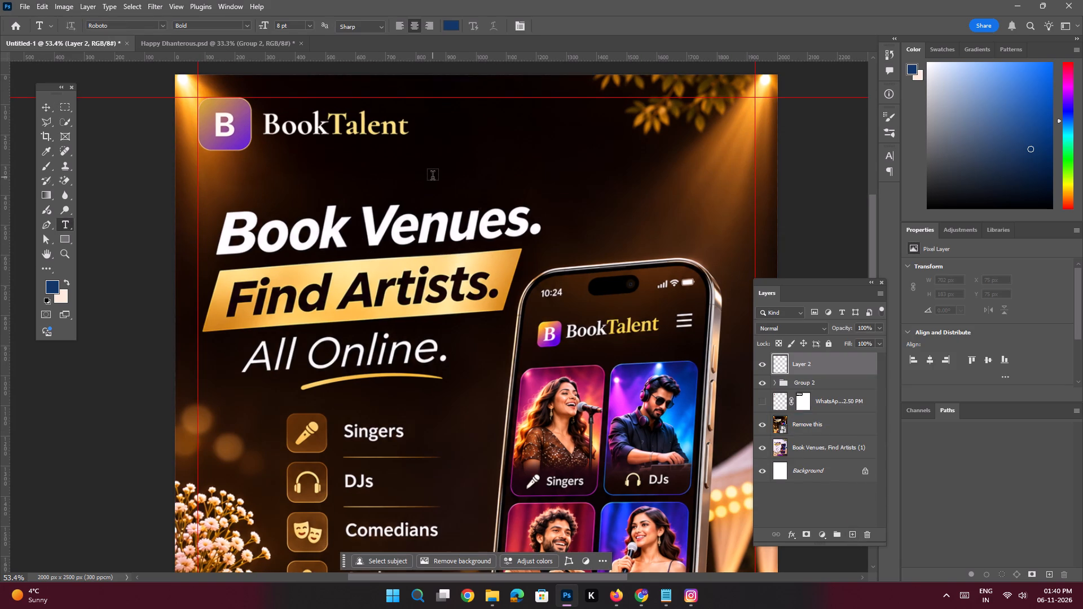
text(Book)
key(space)
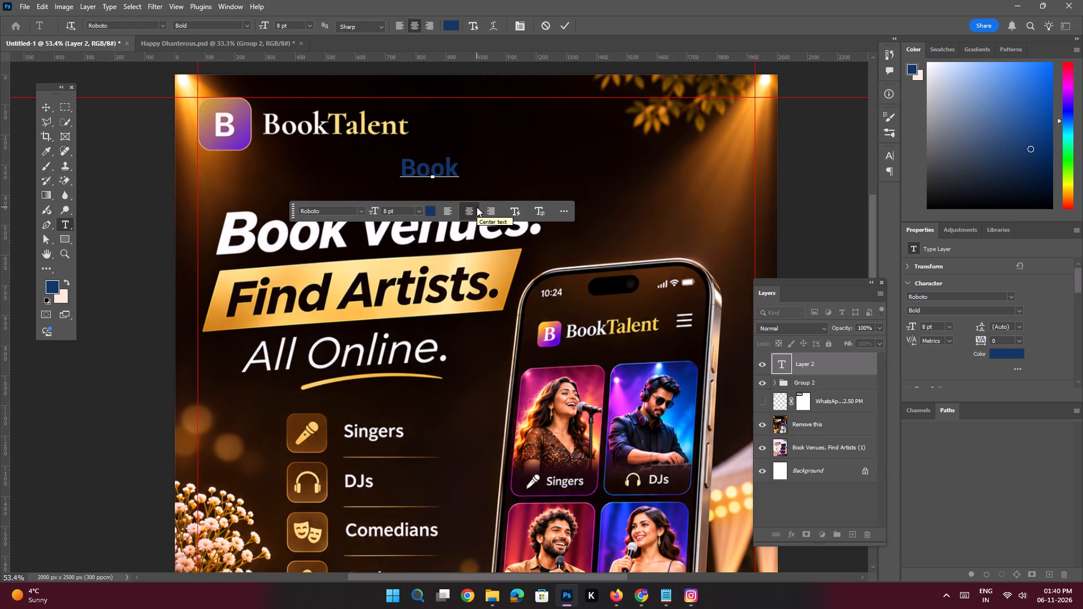
text(Ve)
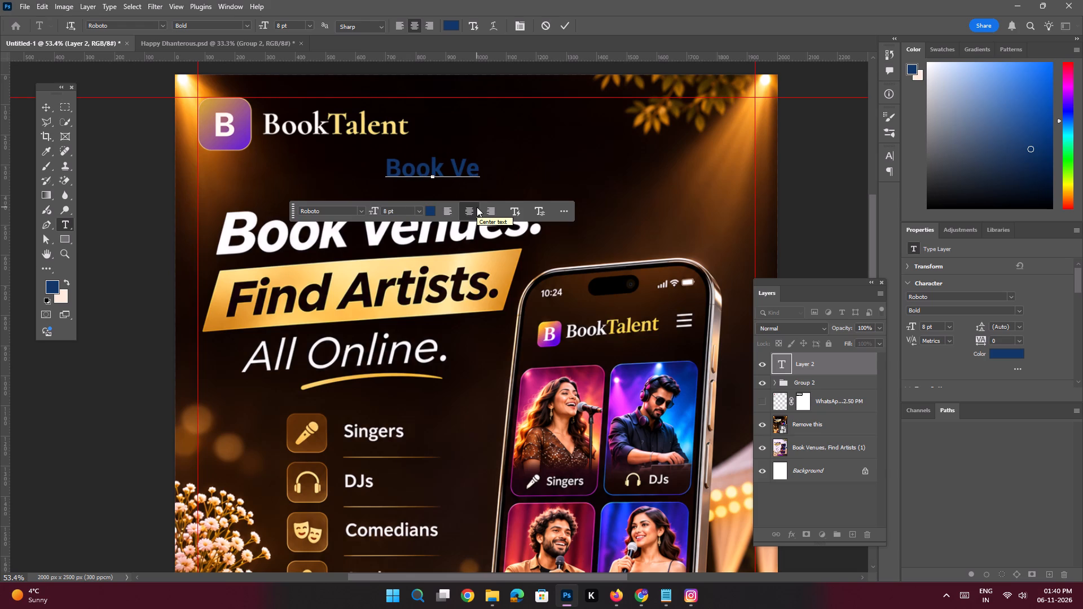
key(n)
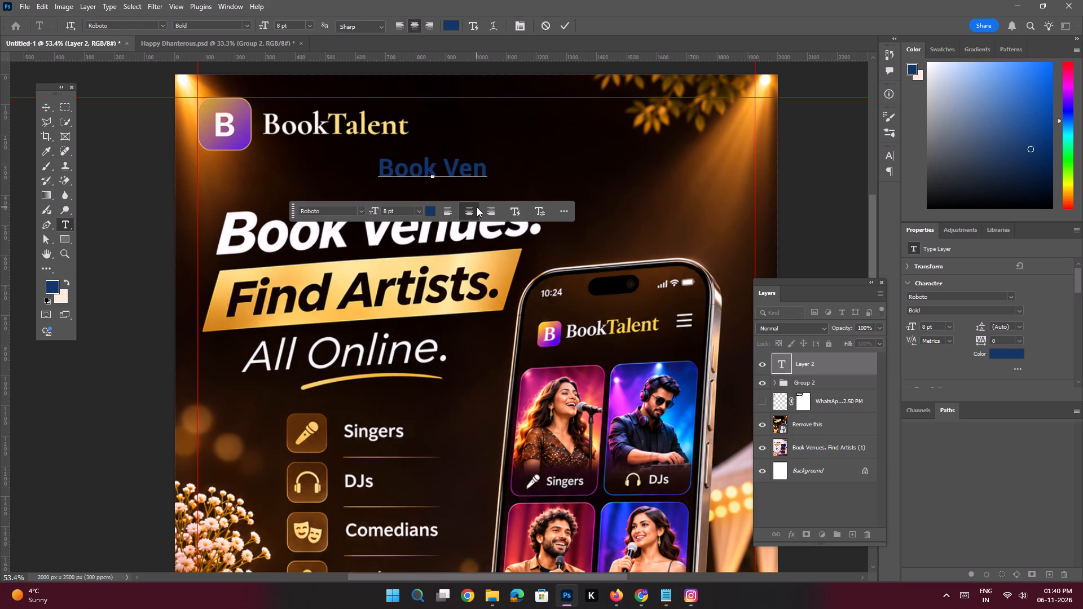
text(ues)
key(Return)
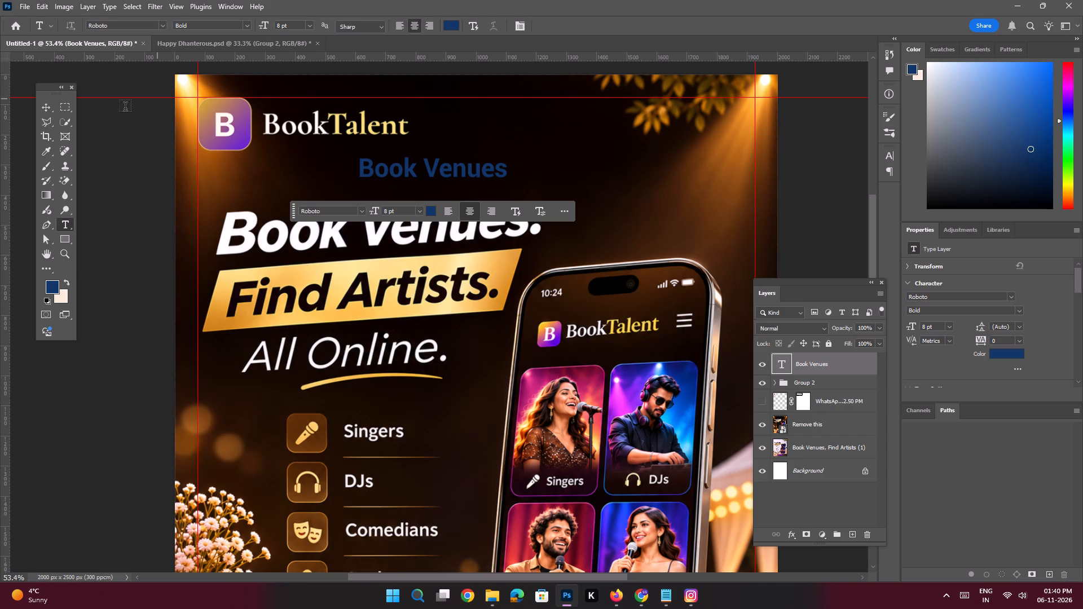
Move the Book Venues text over the generated headline's first line and scale it to about 160%, aligned with the left guide.
click(50, 108)
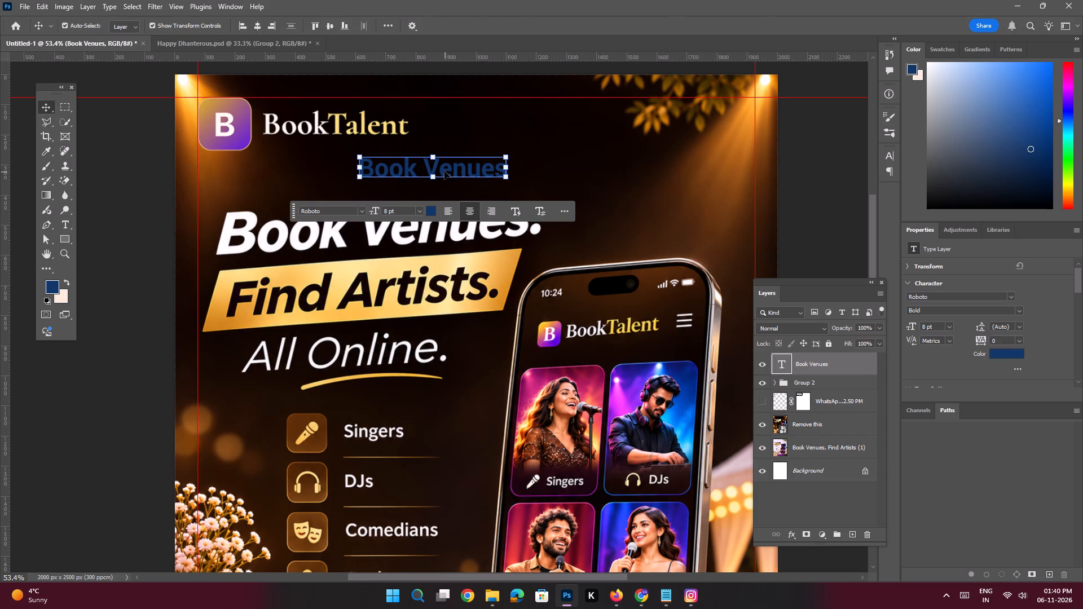
drag(457, 170, 297, 224)
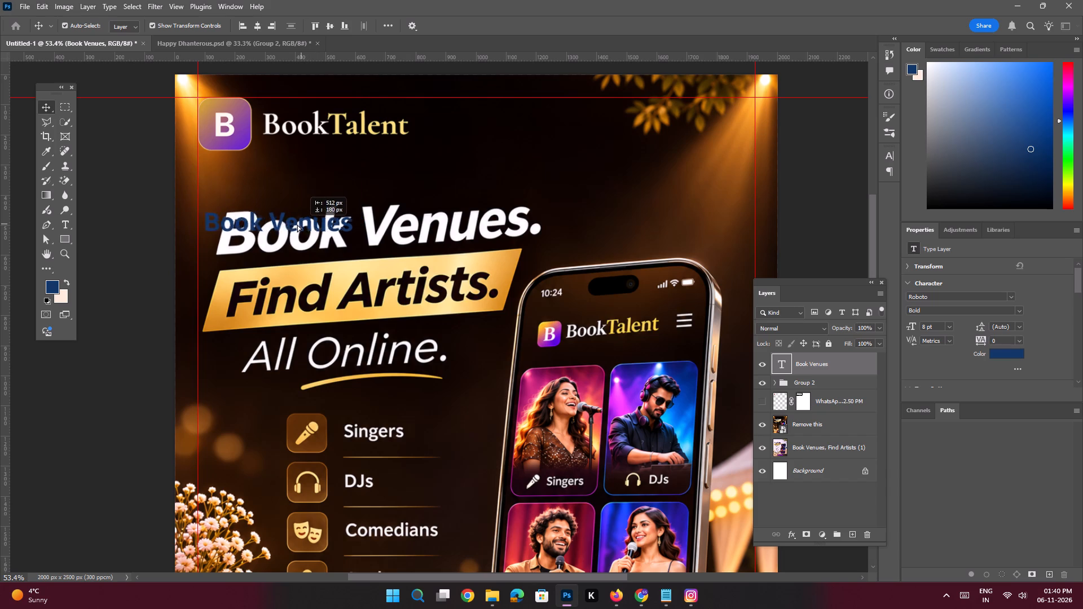
drag(297, 224, 298, 224)
key(ctrl+t)
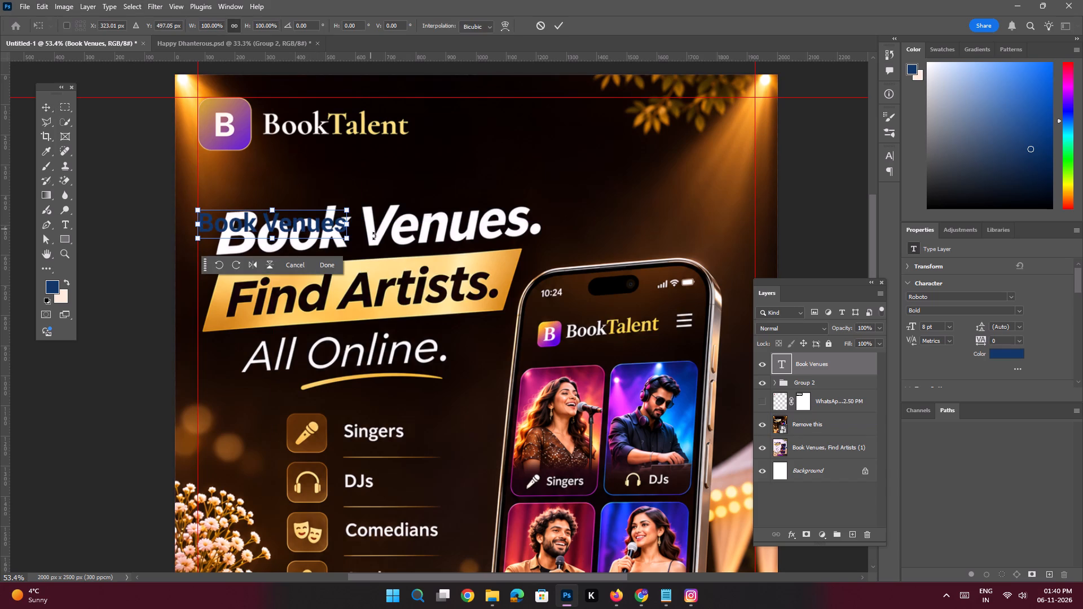
drag(349, 241, 432, 240)
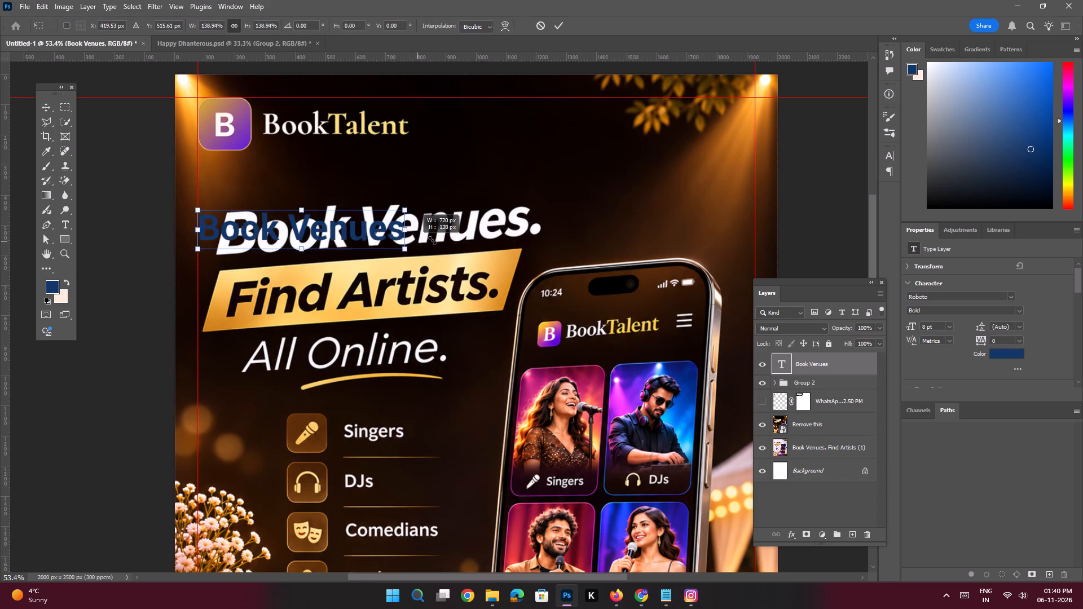
drag(432, 240, 443, 239)
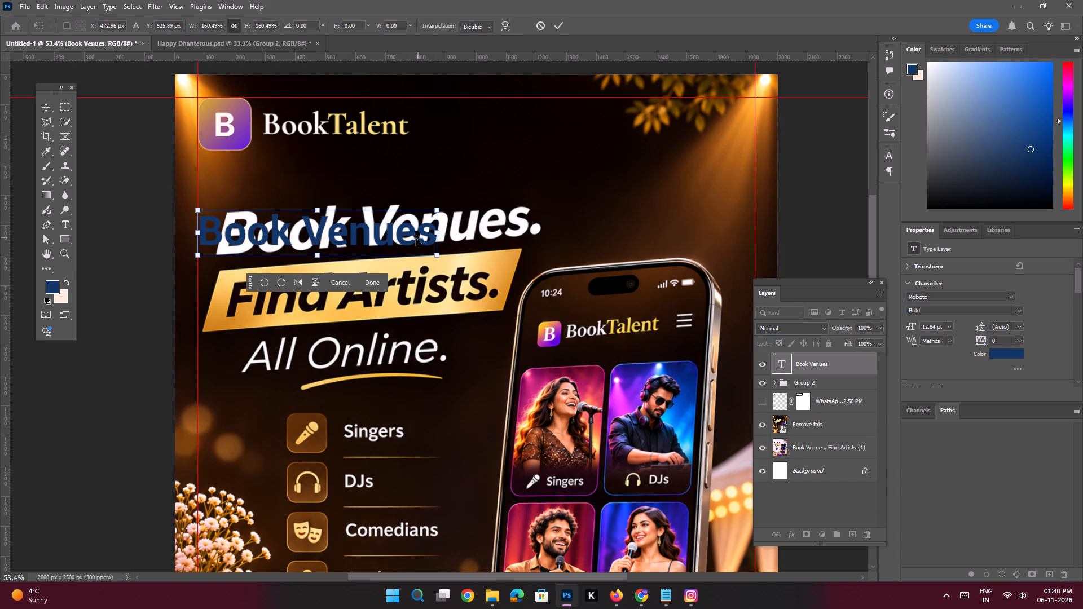
key(Return)
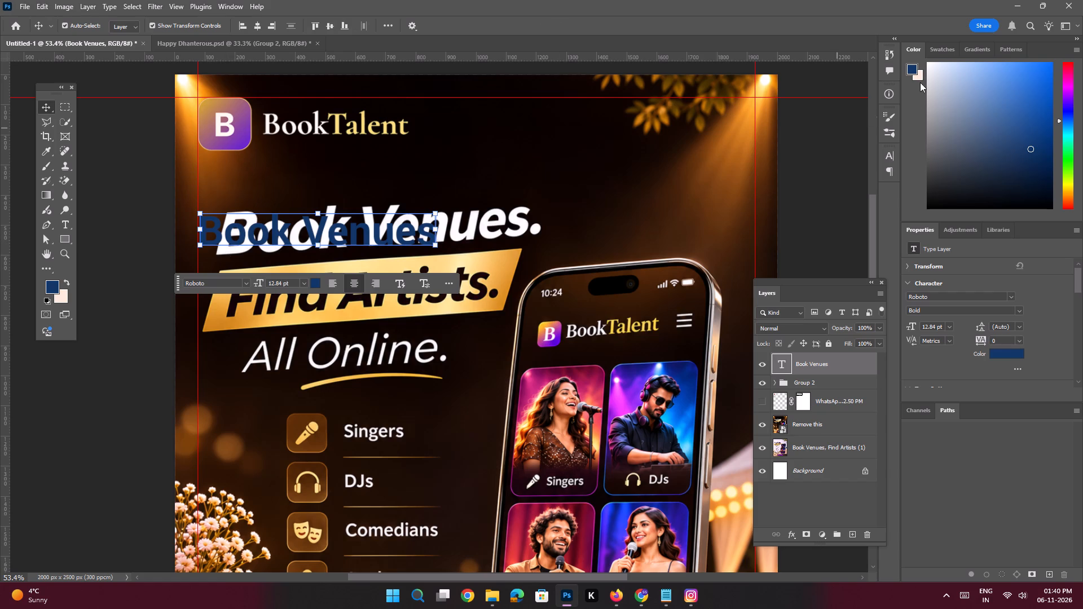
Recolour the Book Venues text white.
click(1003, 354)
drag(785, 422, 661, 264)
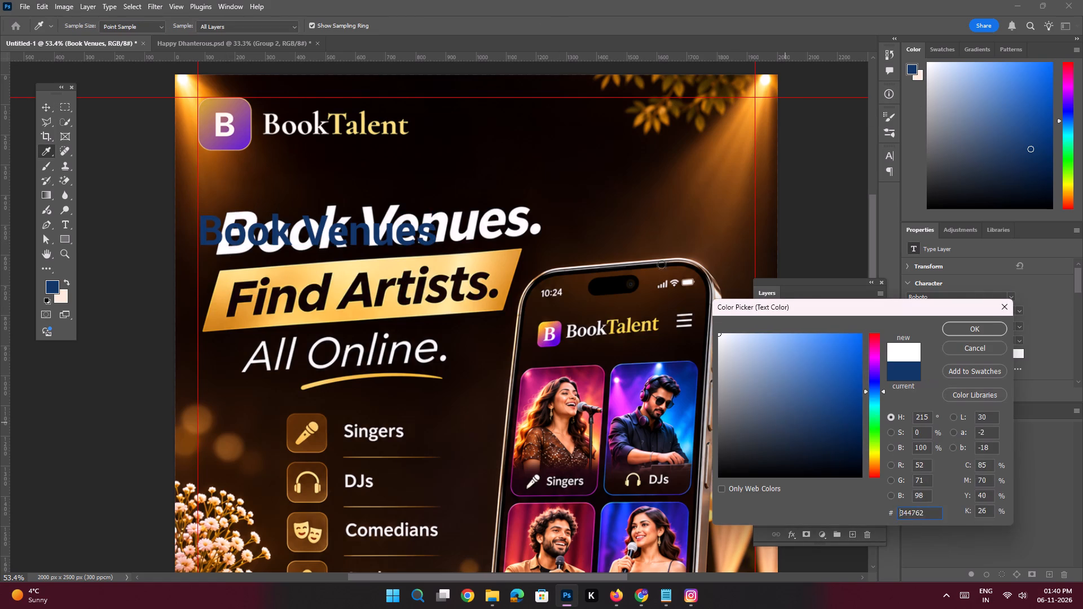
click(985, 330)
Hide the Book Venues text layer.
click(763, 363)
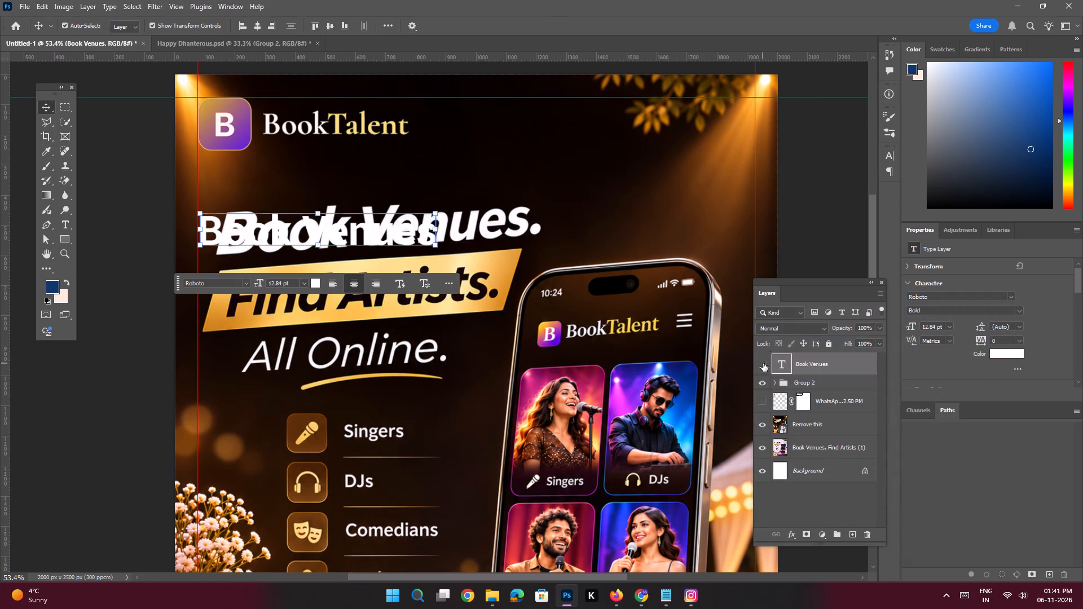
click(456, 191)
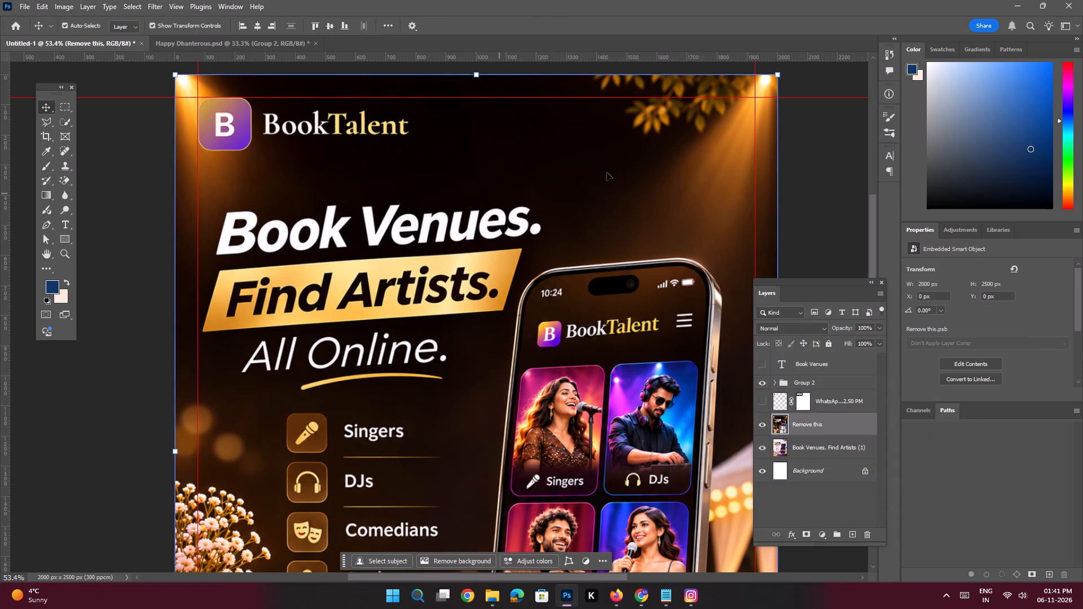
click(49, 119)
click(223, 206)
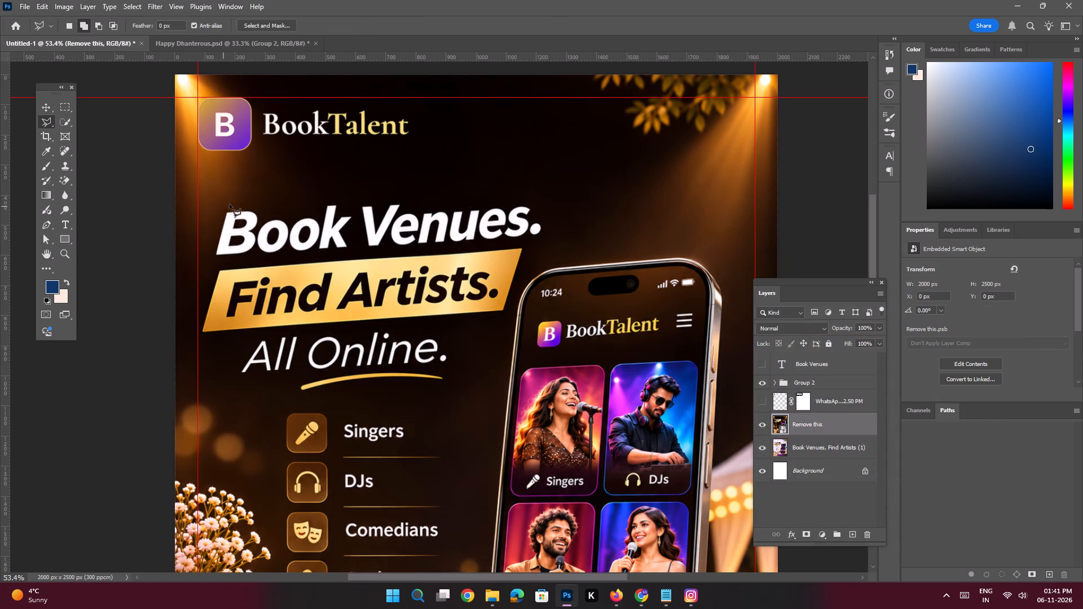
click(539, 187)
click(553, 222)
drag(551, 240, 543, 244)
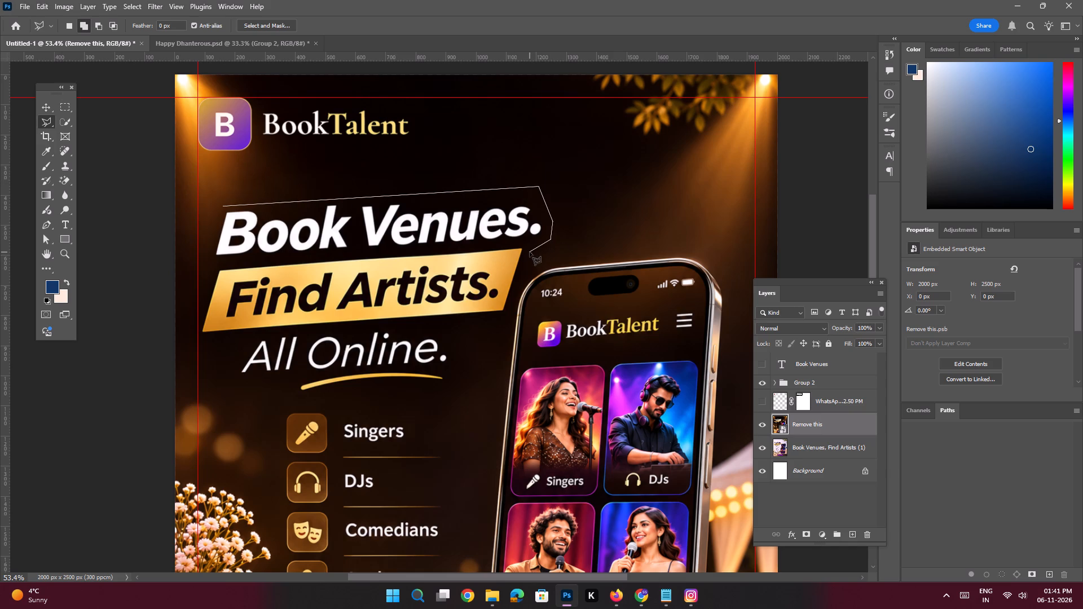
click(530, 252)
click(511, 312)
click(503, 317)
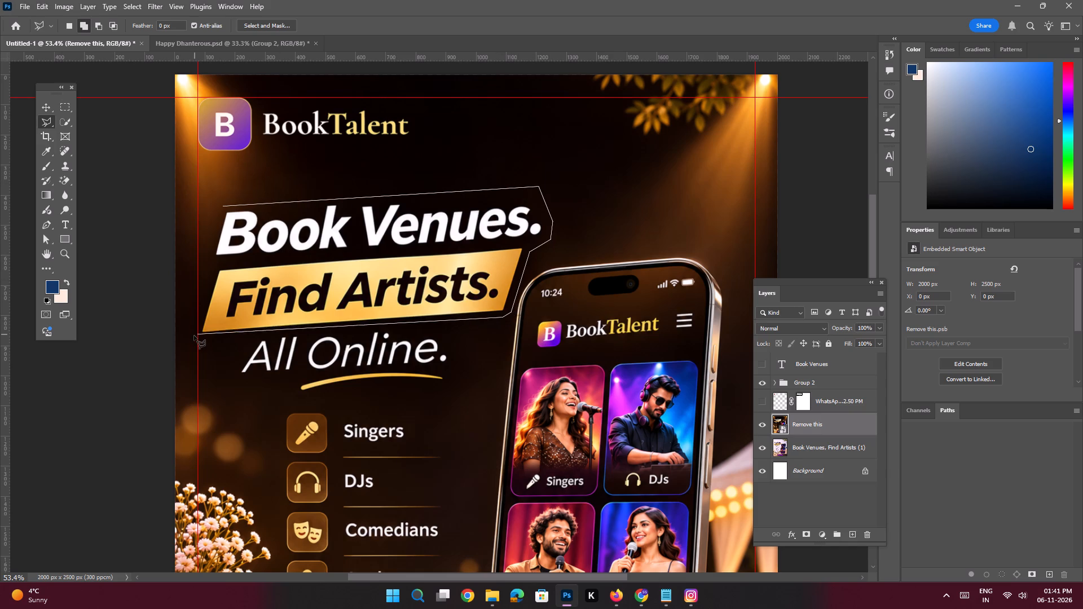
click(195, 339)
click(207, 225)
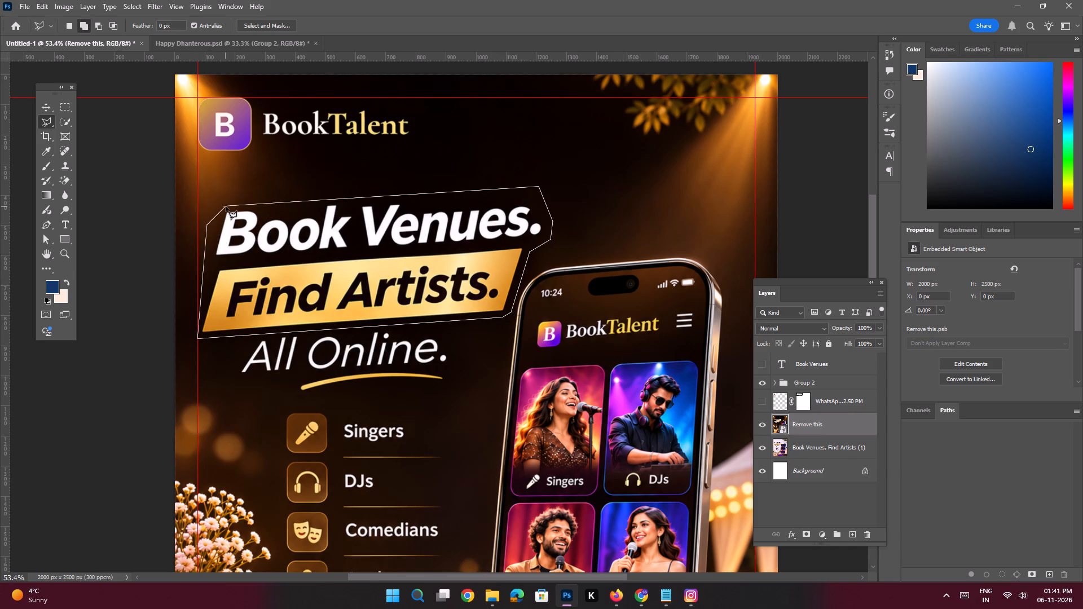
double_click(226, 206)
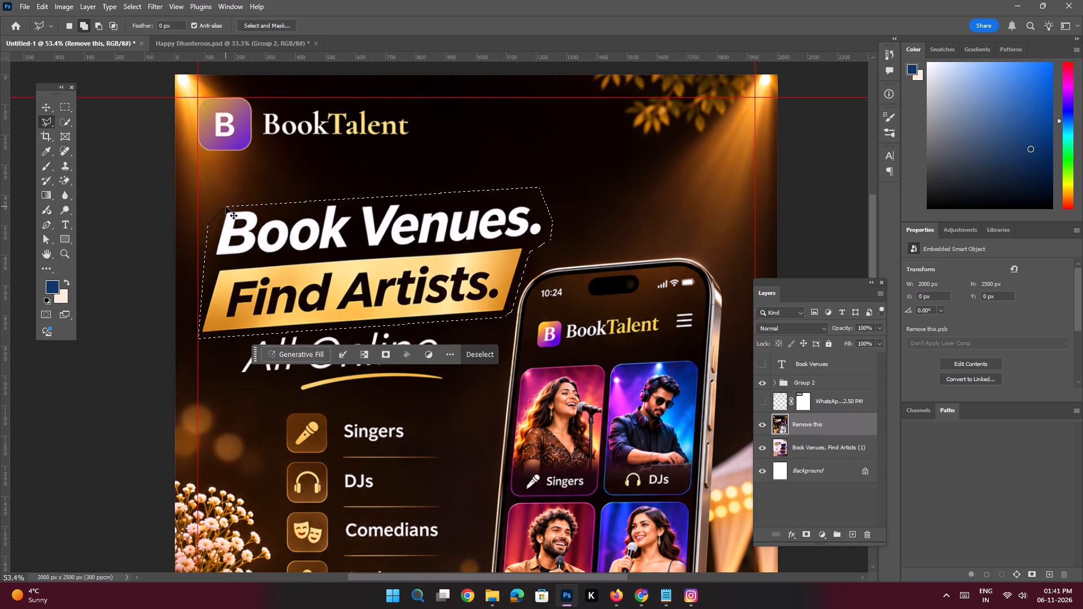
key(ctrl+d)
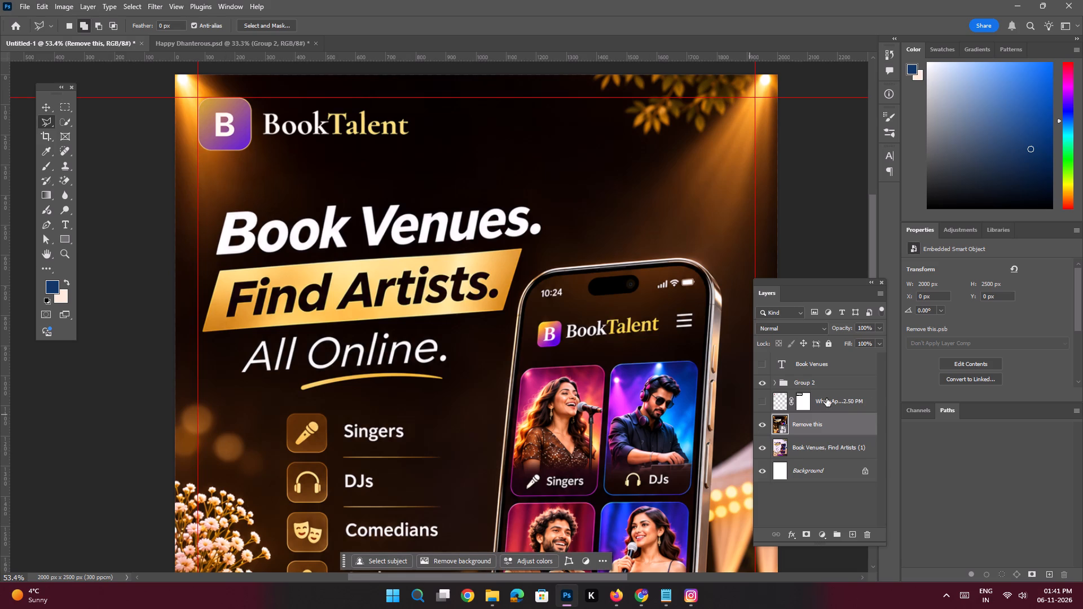
Draw a yellow rectangle of about 836 × 154 px on a new layer above the Book Venues text layer, overlooking the headline.
click(842, 369)
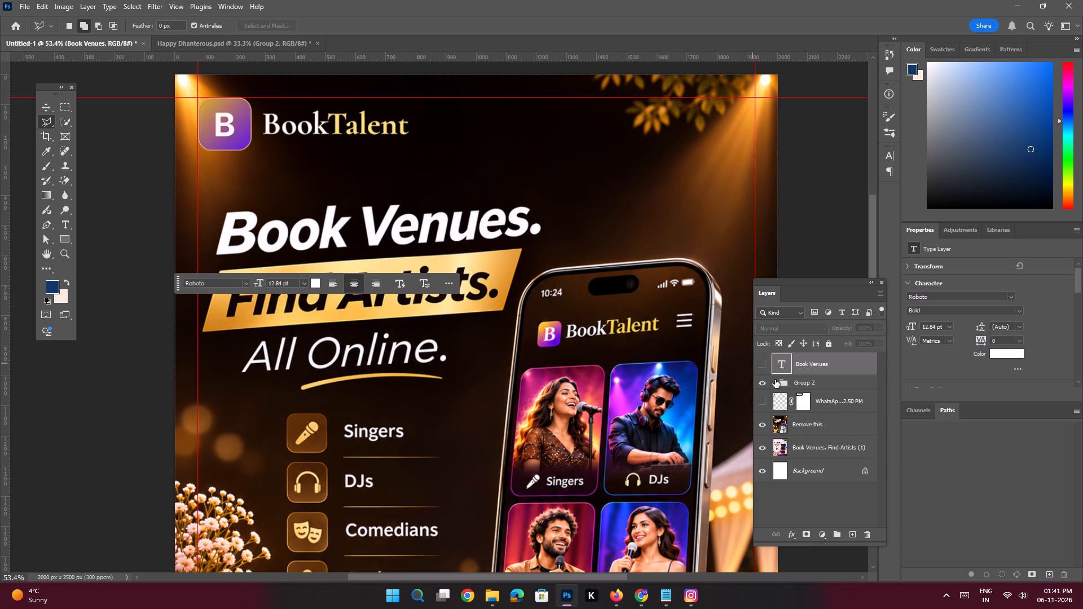
click(848, 540)
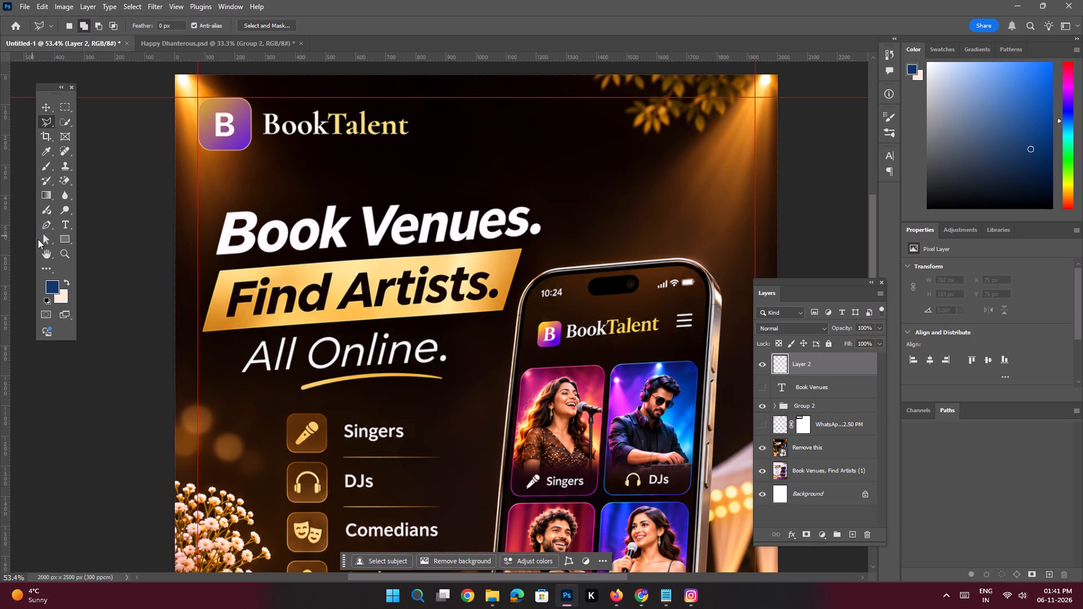
click(65, 237)
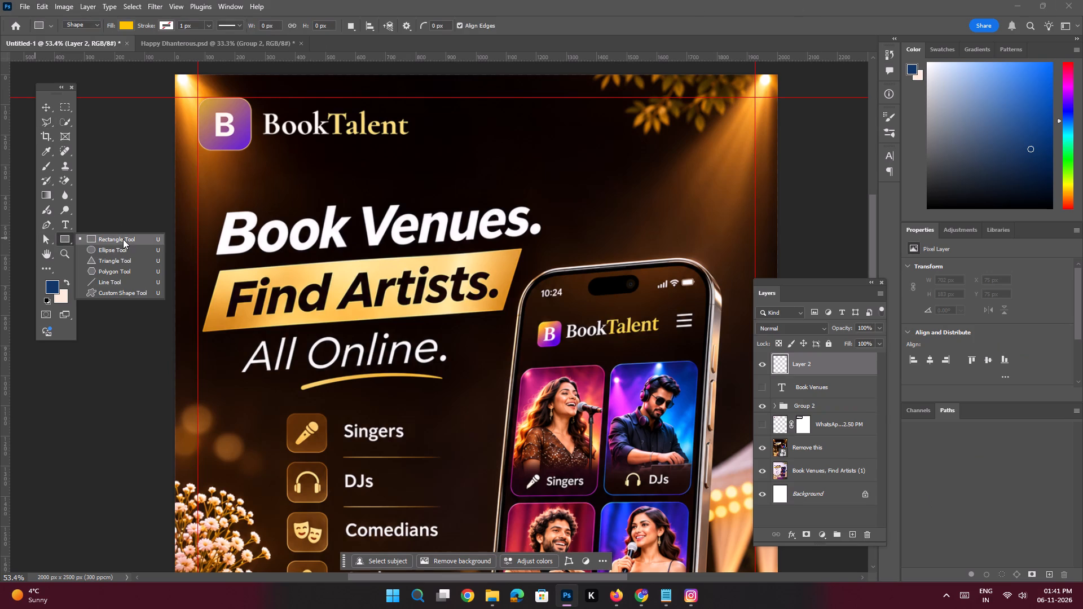
click(121, 240)
drag(437, 155, 686, 201)
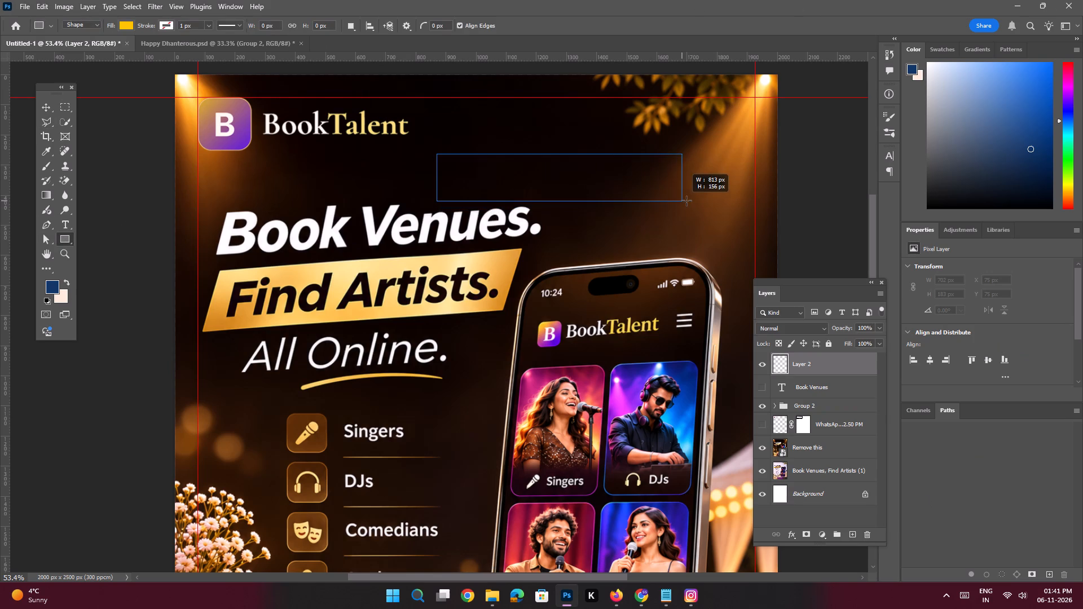
drag(686, 201, 688, 200)
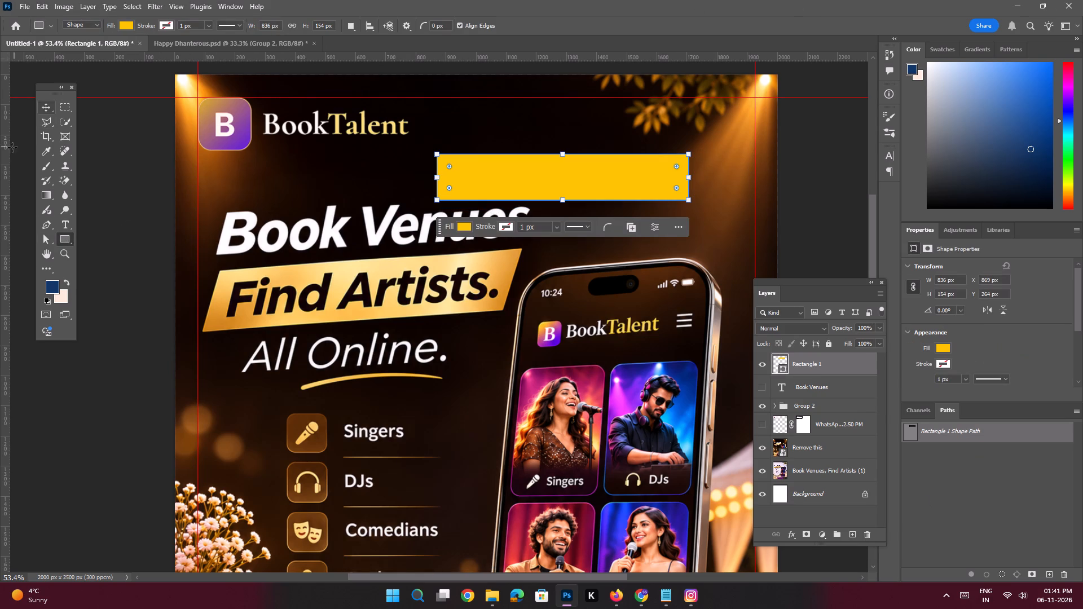
Apply a gold gradient overlay to the rectangle at 100% opacity in Normal blend mode, shifting the gradient toward the rectangle's right end.
click(45, 107)
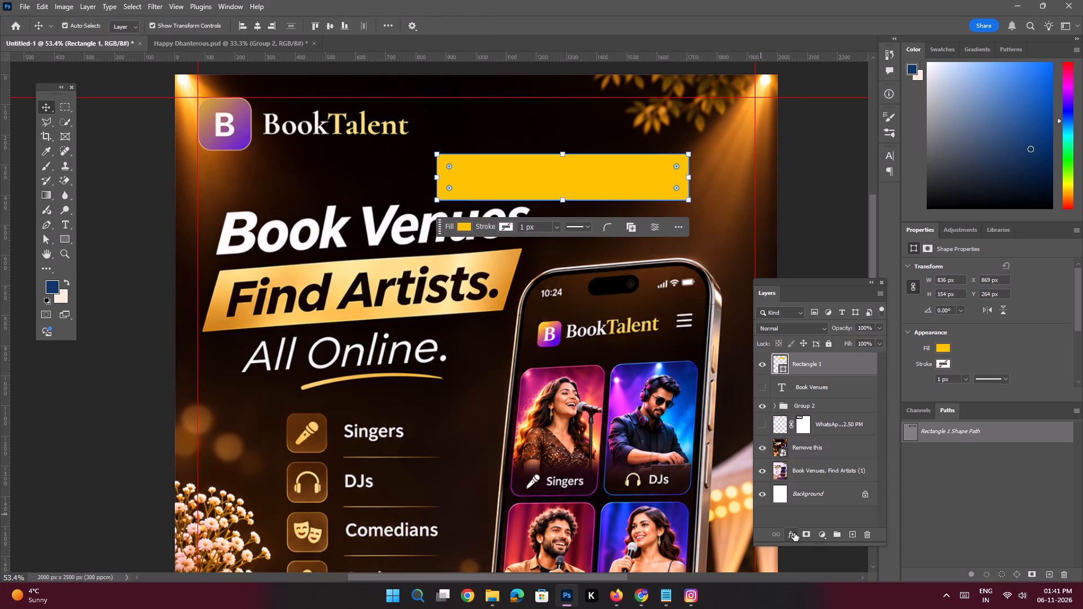
click(794, 536)
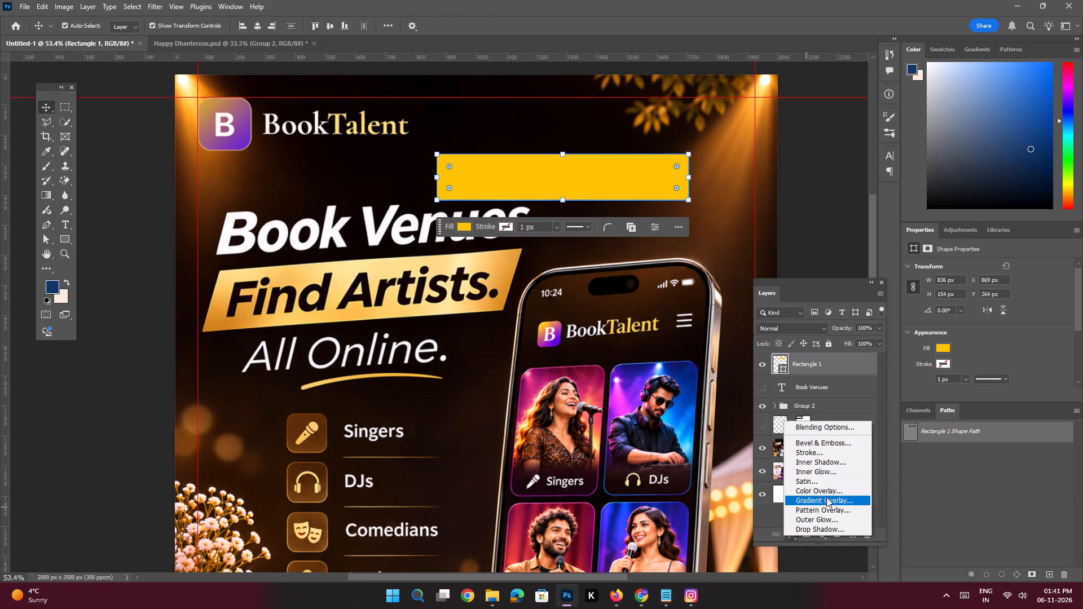
click(826, 497)
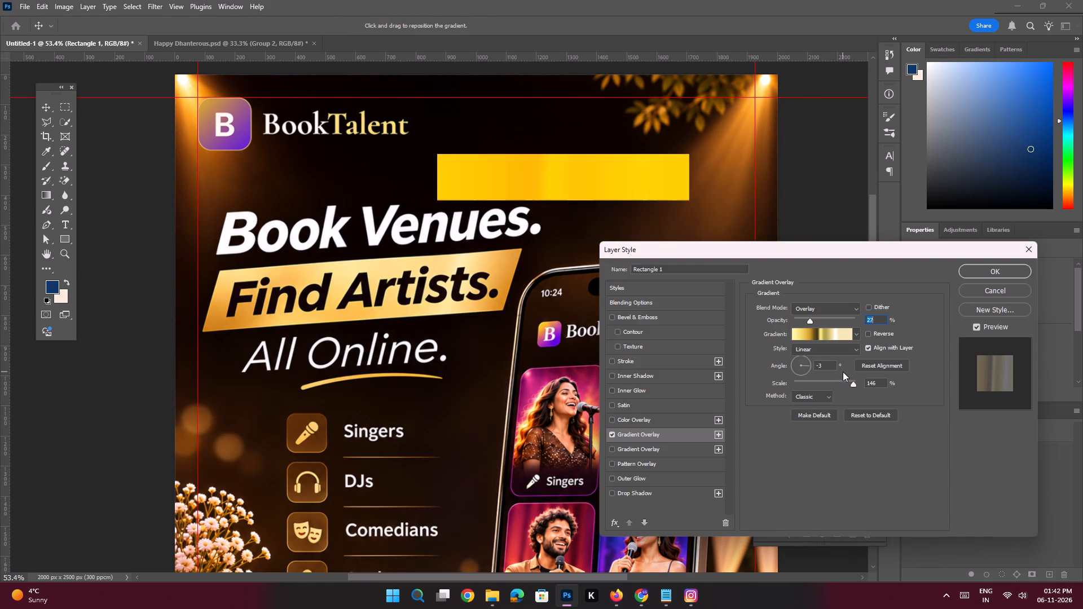
drag(809, 323, 809, 322)
drag(809, 322, 941, 315)
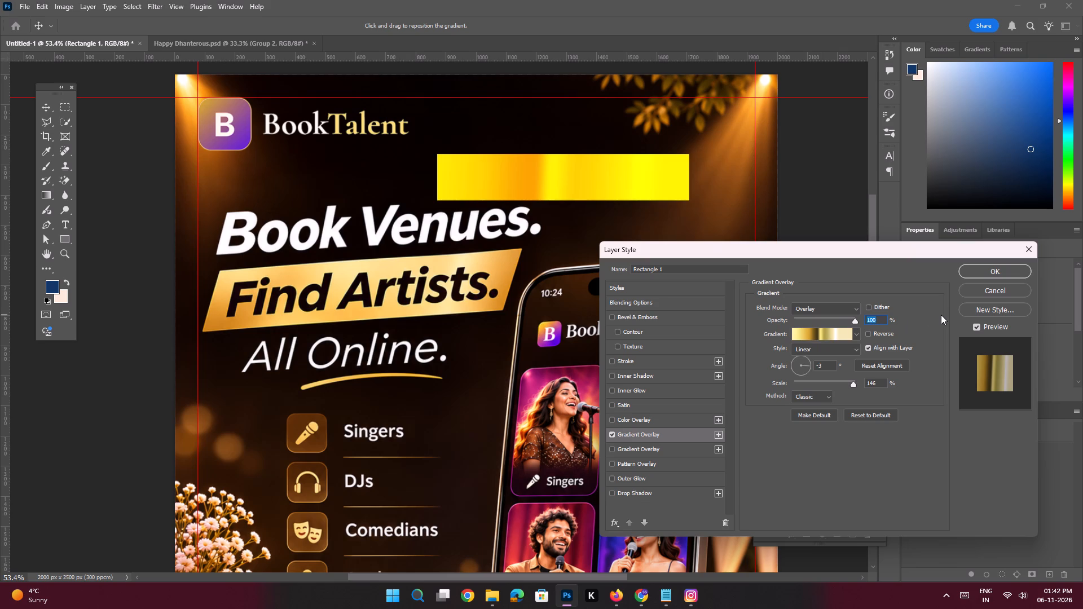
click(826, 308)
click(809, 274)
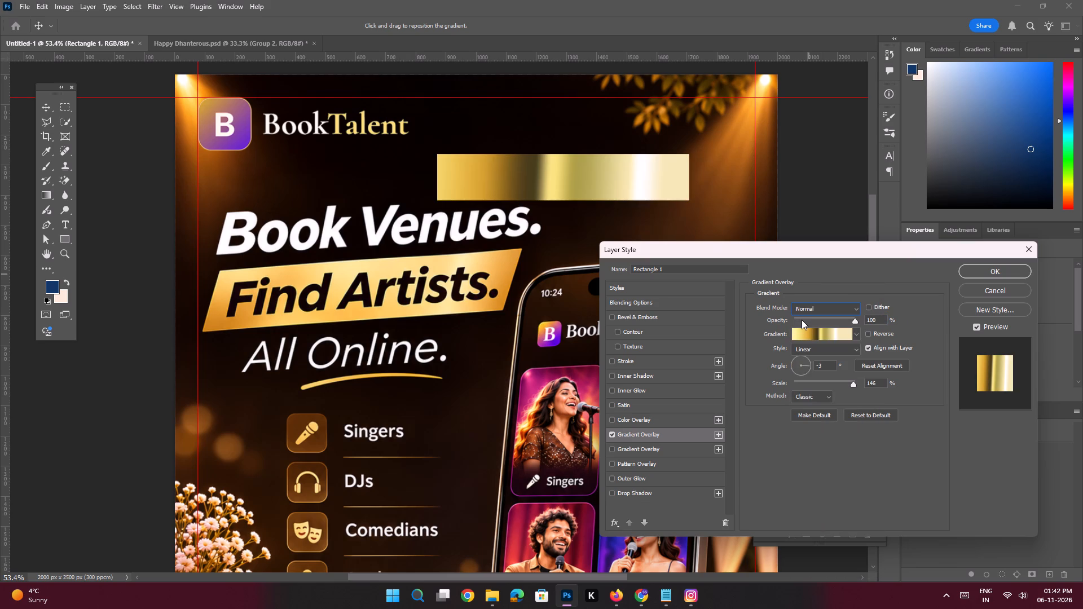
drag(609, 179, 609, 179)
drag(609, 179, 763, 151)
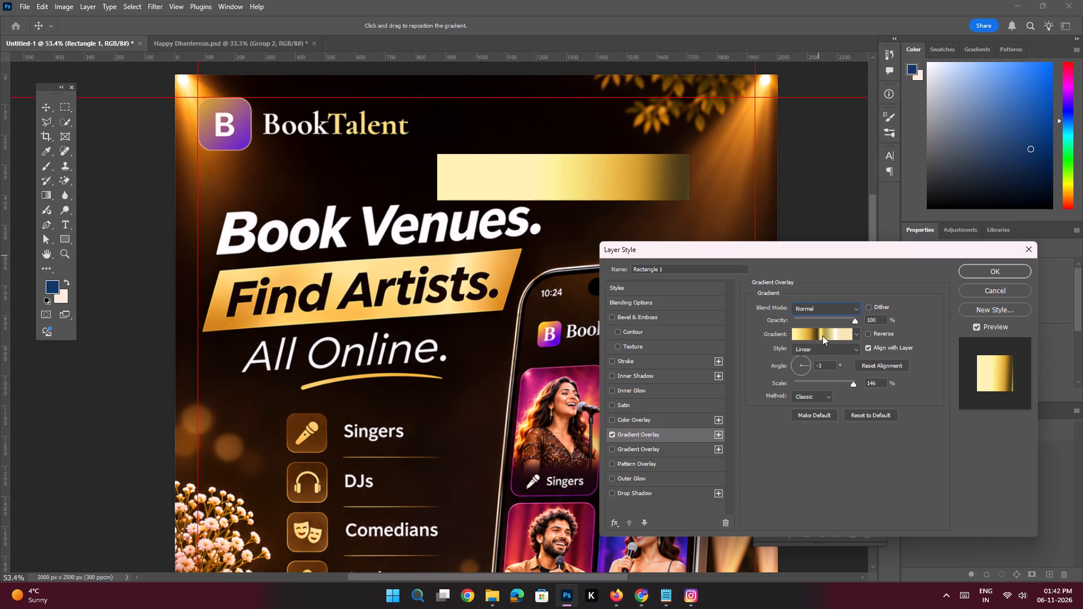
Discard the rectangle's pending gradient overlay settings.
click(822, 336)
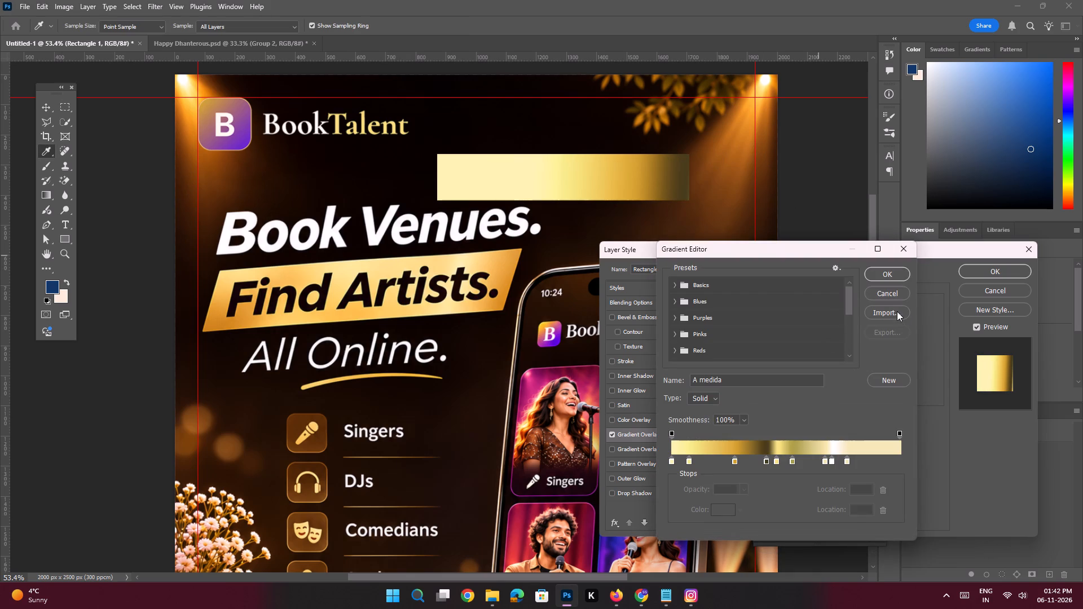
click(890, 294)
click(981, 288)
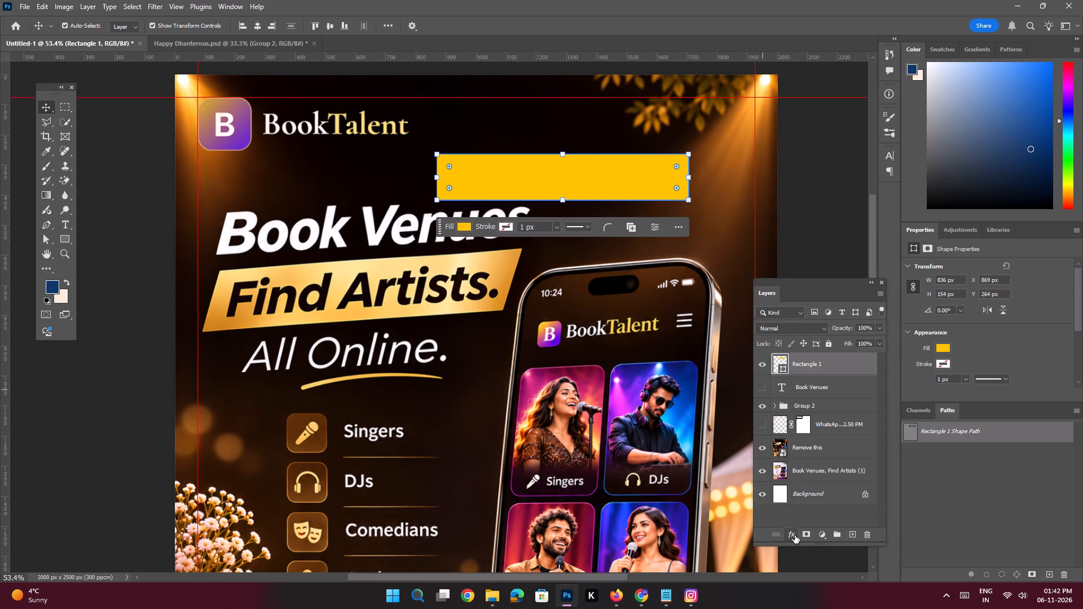
Apply a gold gradient overlay to the rectangle in Normal blend mode at 100% opacity, removing the gradient's dark middle colour stop.
click(795, 535)
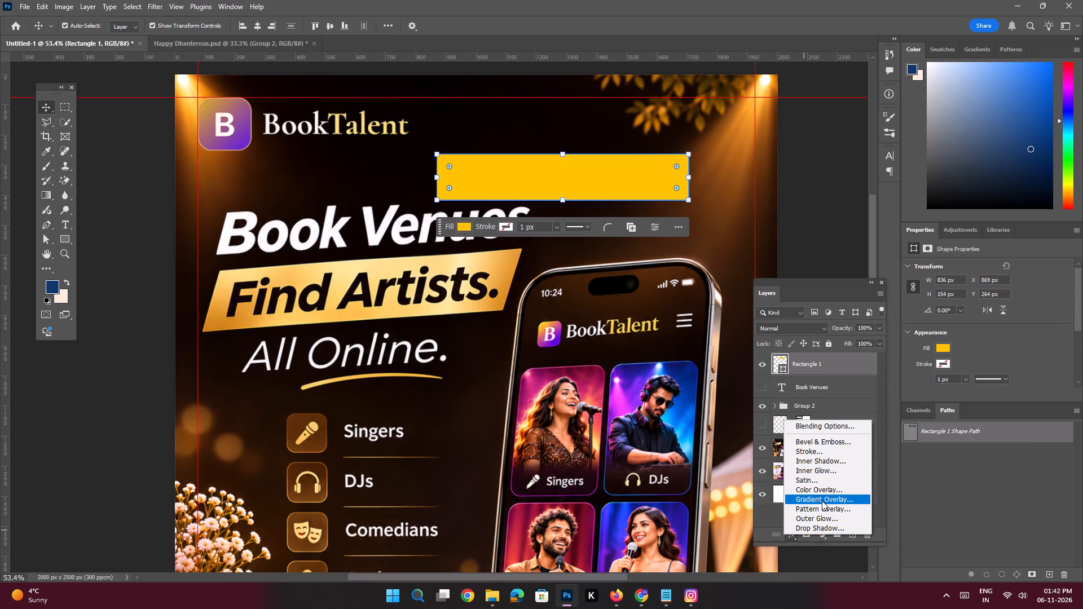
click(822, 501)
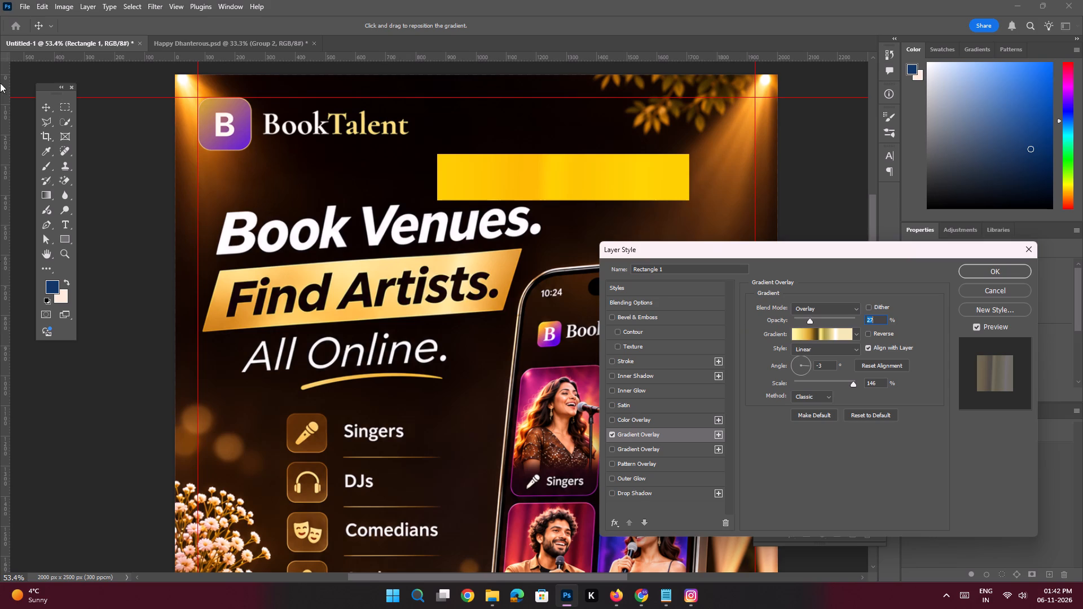
click(811, 310)
click(808, 275)
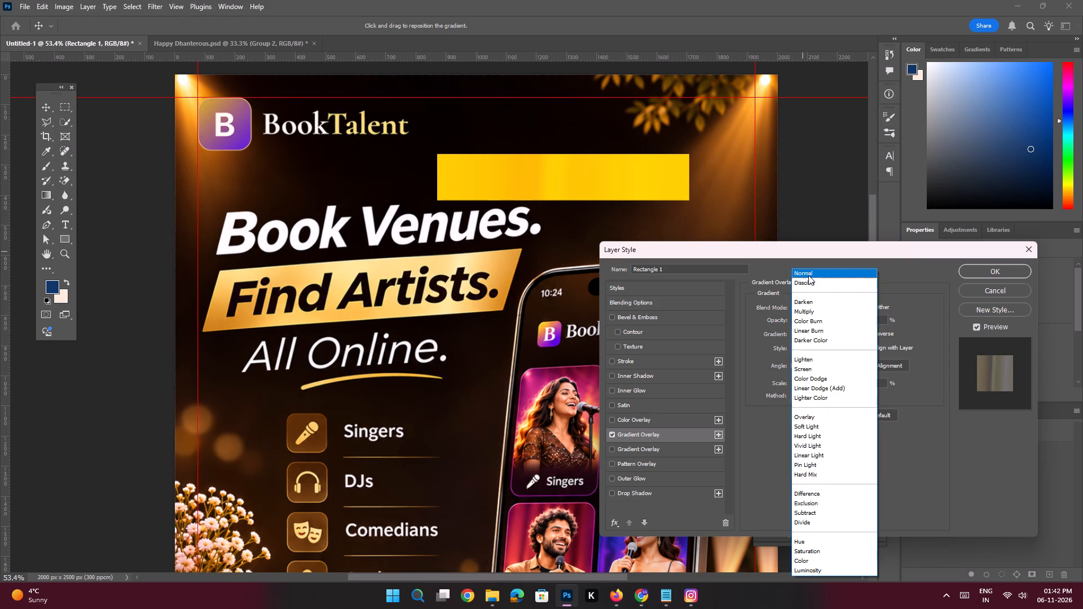
drag(813, 320, 993, 320)
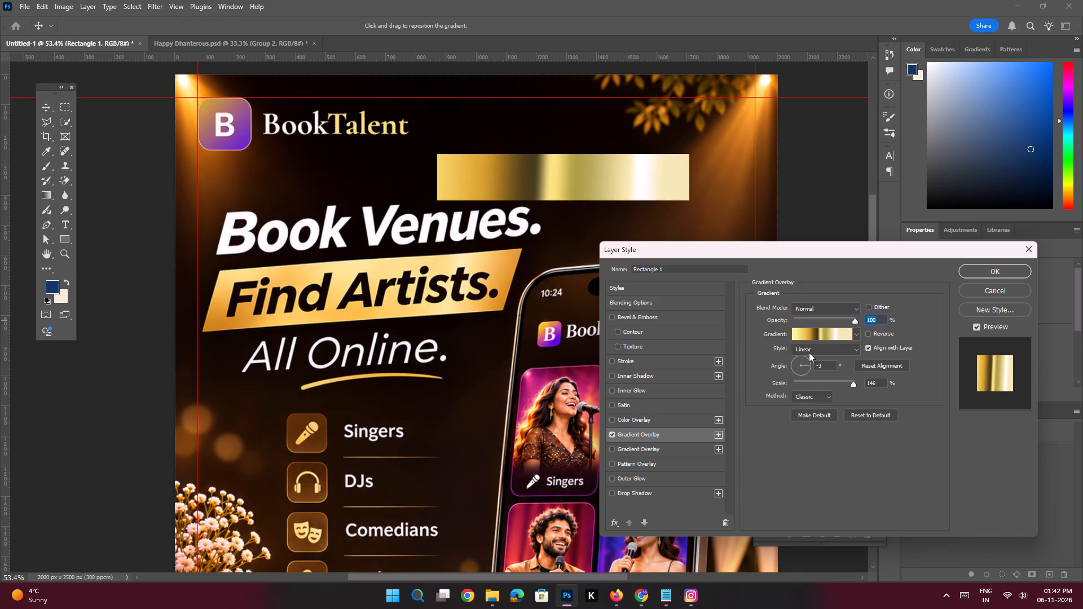
click(816, 334)
drag(767, 462, 773, 475)
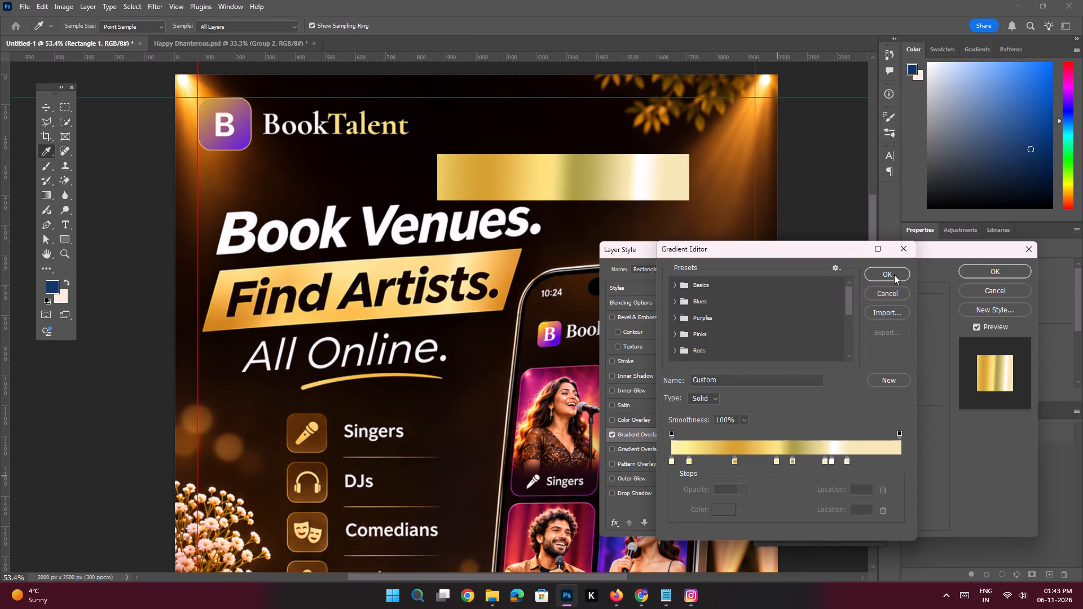
click(892, 274)
click(996, 272)
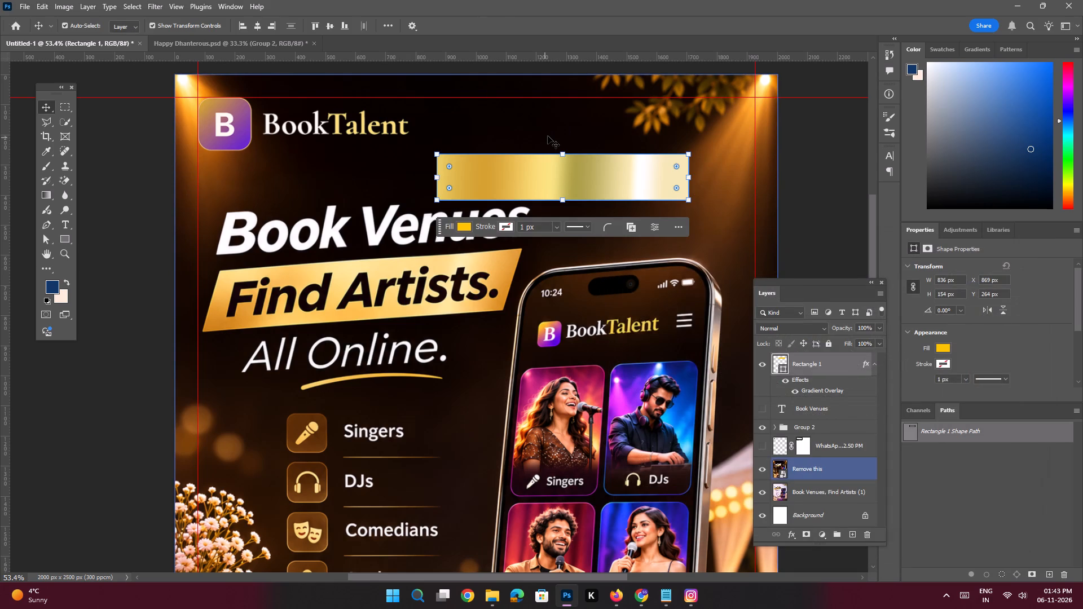
Show the Book Venues text layer and move the gold rectangle directly beneath that text, at about X 75 px, Y 601 px.
key(space)
key(space)
key(space)
key(space)
key(space)
key(space)
key(space)
key(space)
key(space)
key(space)
drag(508, 198, 508, 184)
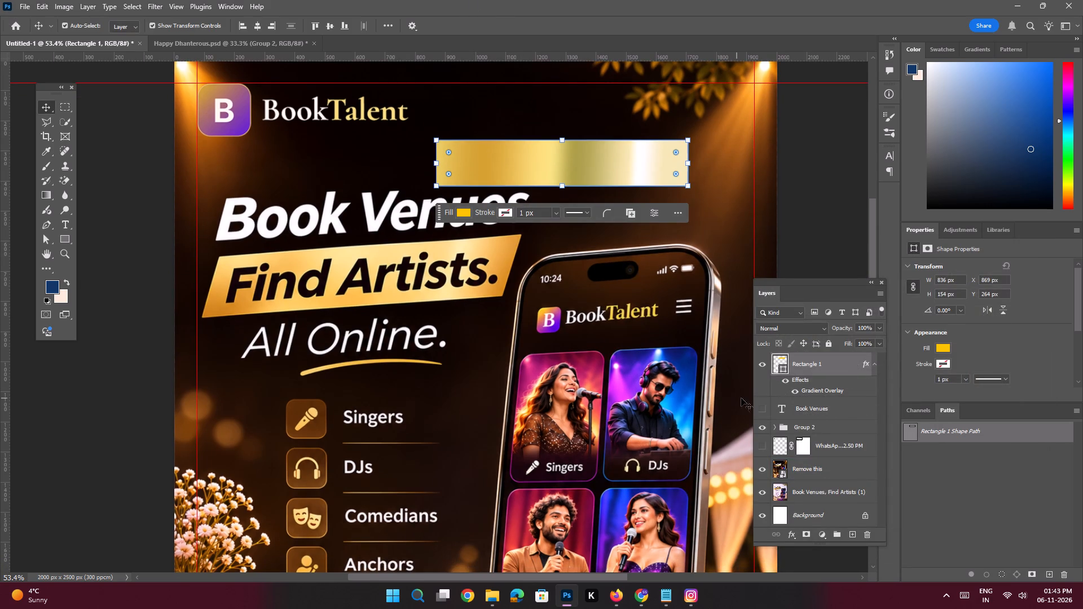
scroll(780, 398, up, 5)
click(764, 407)
drag(569, 165, 549, 195)
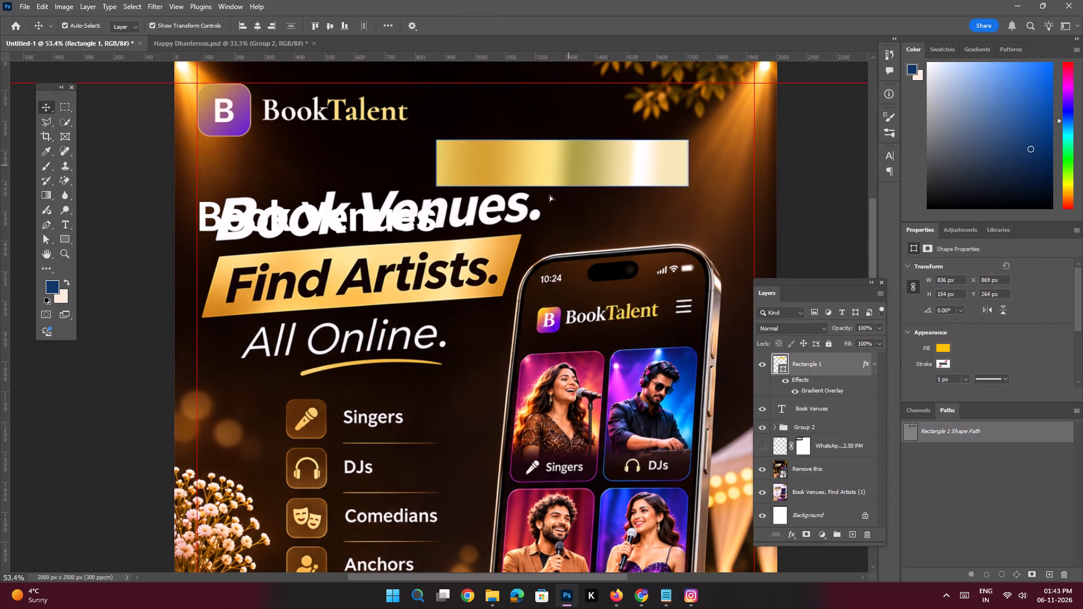
drag(549, 195, 329, 267)
Hide the Book Venues text layer and the Rectangle 1 layer.
key(space)
key(space)
key(space)
key(space)
key(space)
key(space)
key(space)
drag(424, 241, 437, 227)
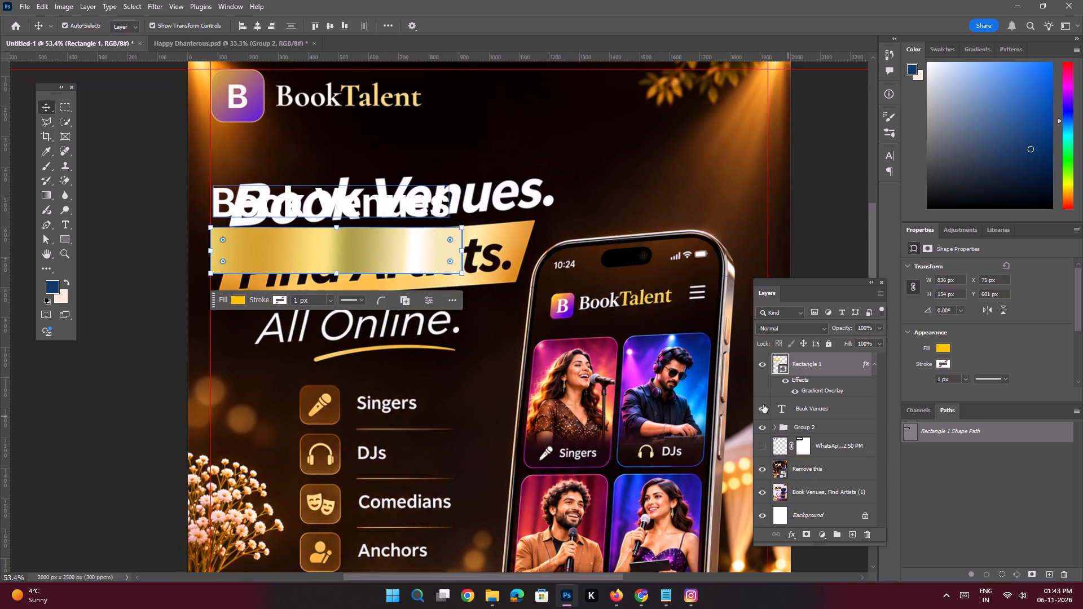
drag(763, 411, 762, 364)
On the "Remove this" image layer, outline the three-line headline and its underline with the Polygonal Lasso and run Generative Fill with the prompt "Remove this".
click(554, 155)
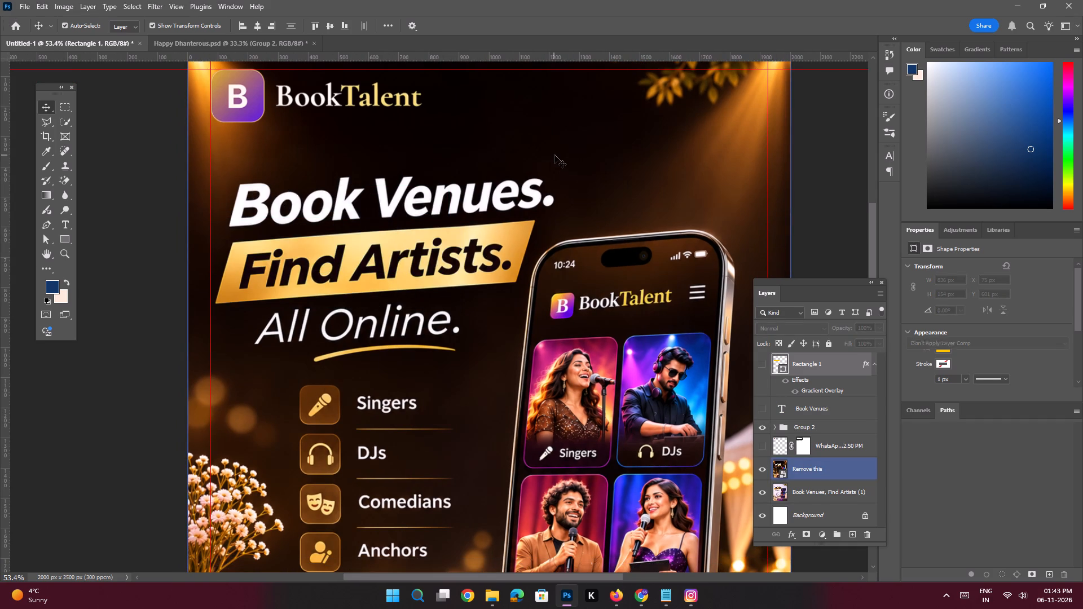
click(46, 125)
click(241, 180)
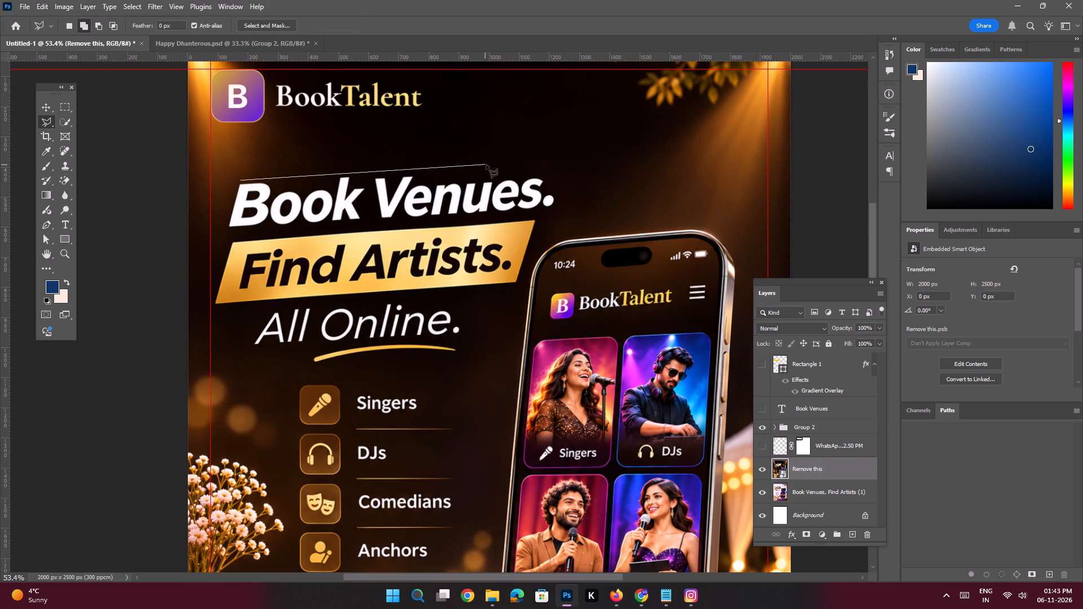
click(486, 165)
click(550, 169)
click(562, 189)
click(562, 206)
click(540, 222)
drag(528, 267, 524, 275)
click(521, 297)
drag(507, 311, 495, 320)
drag(486, 329, 483, 334)
click(470, 351)
drag(460, 358, 454, 358)
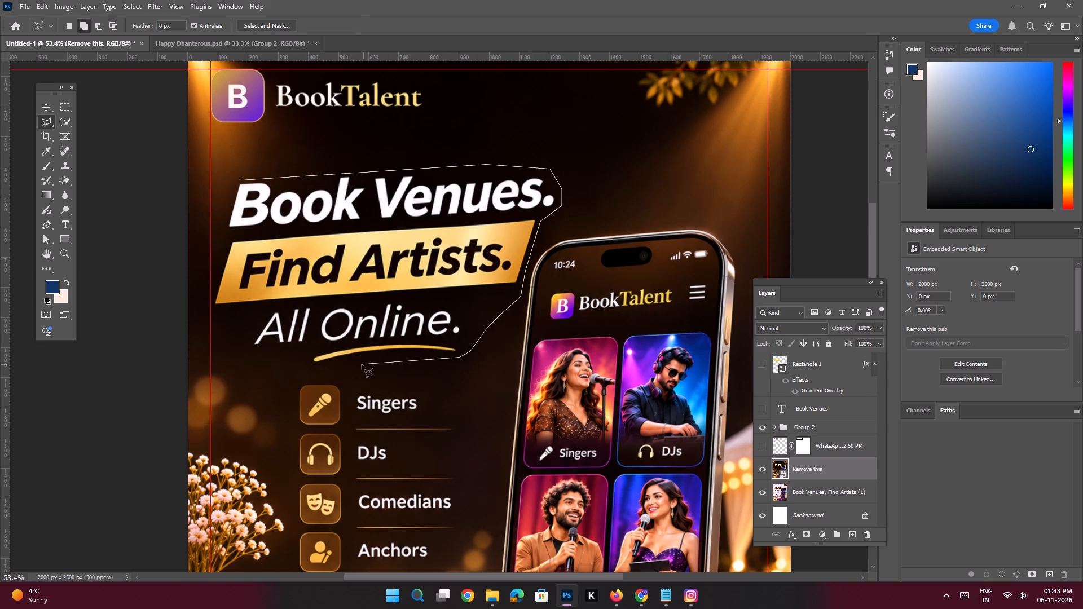
click(362, 364)
click(310, 370)
click(293, 361)
click(284, 349)
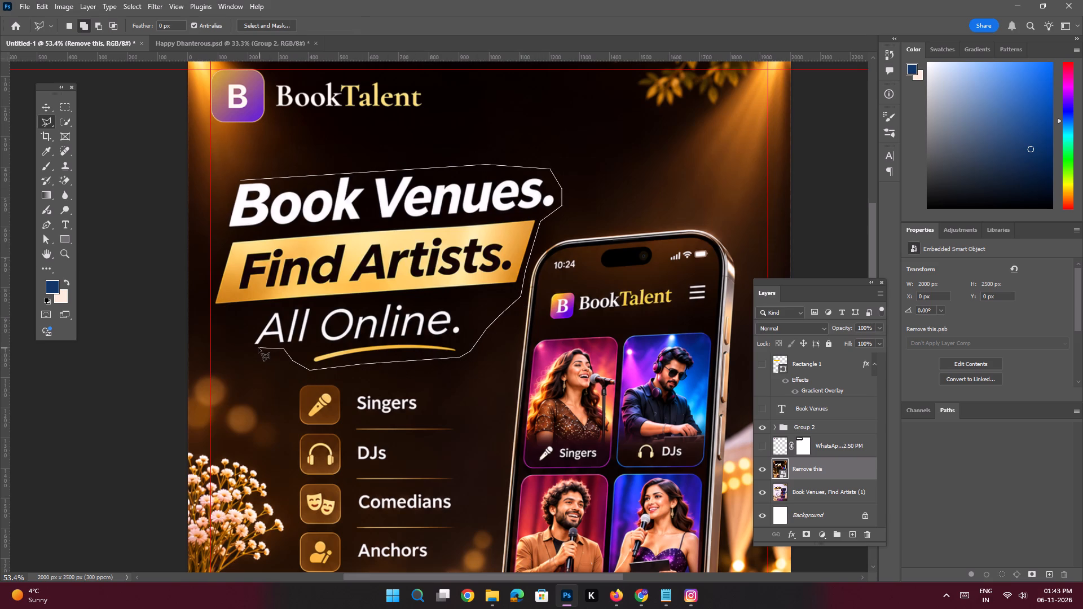
click(249, 350)
click(211, 323)
click(214, 236)
click(222, 202)
click(240, 180)
click(303, 384)
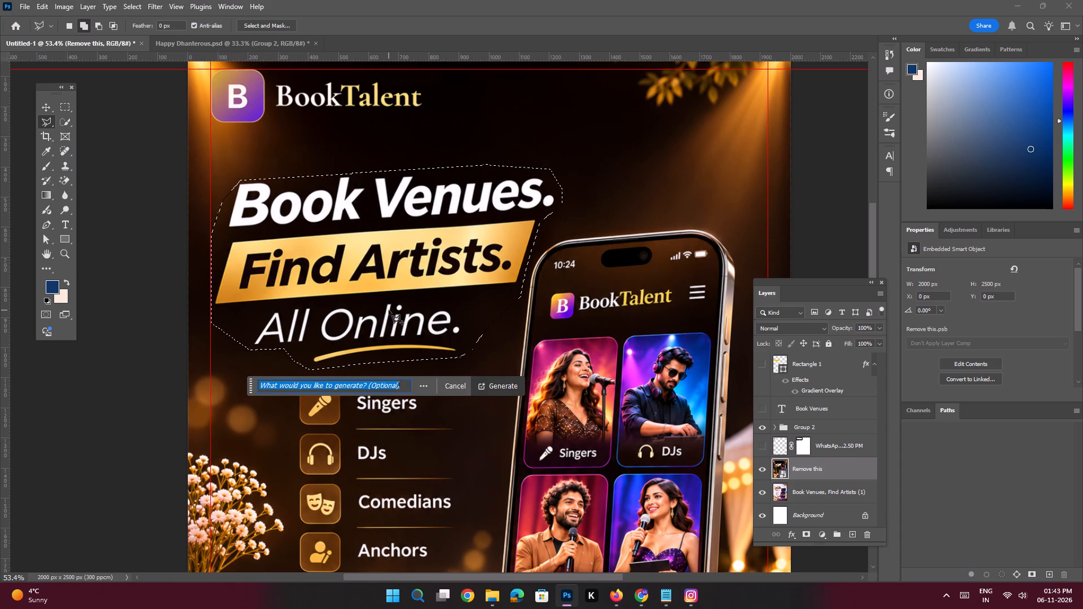
text(Remove this)
key(space)
key(Return)
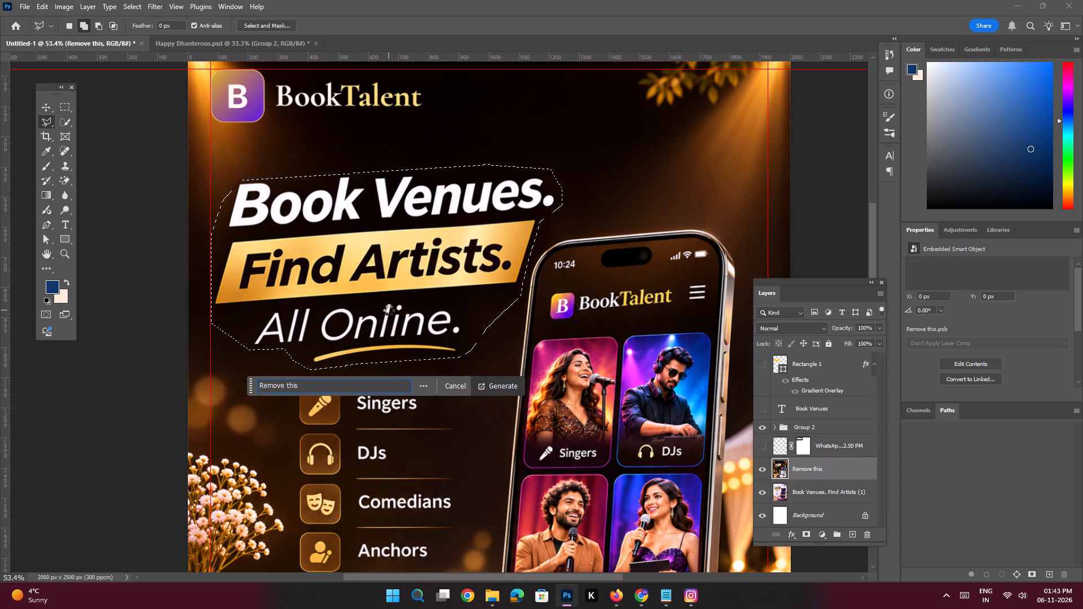
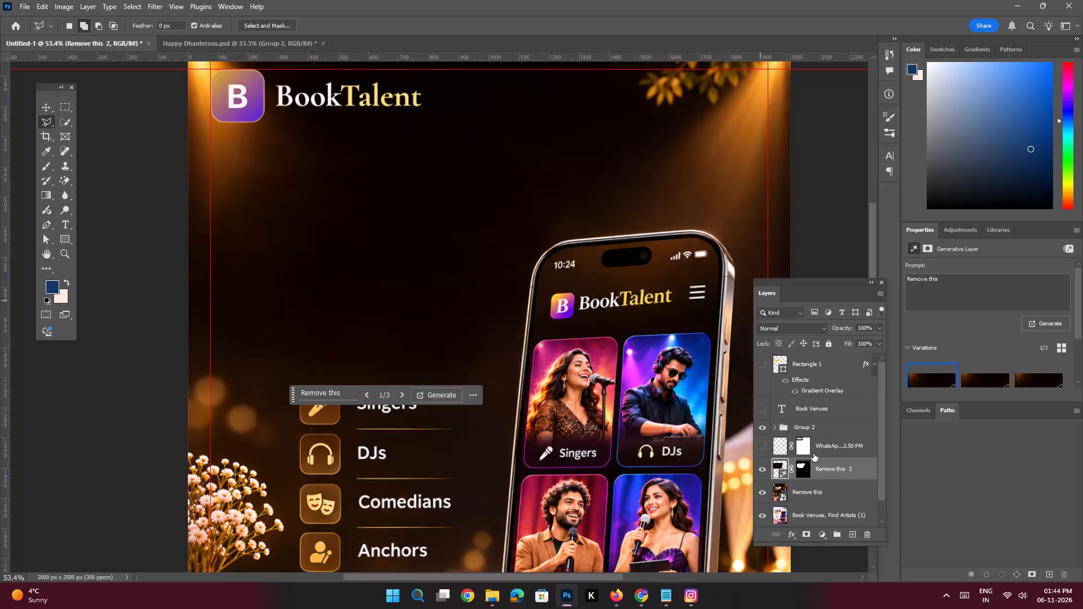
Show the Rectangle 1 and Book Venues text layers again.
scroll(820, 428, up, 6)
drag(758, 406, 764, 362)
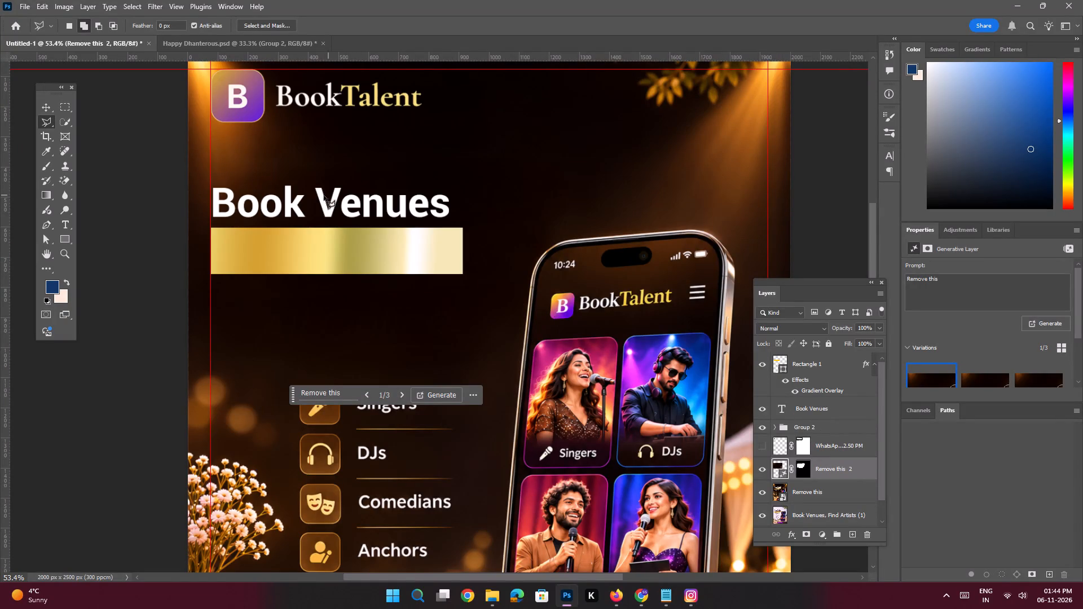
Move the gold rectangle slightly lower beneath the Book Venues text, to about X 75 px, Y 620 px.
click(45, 107)
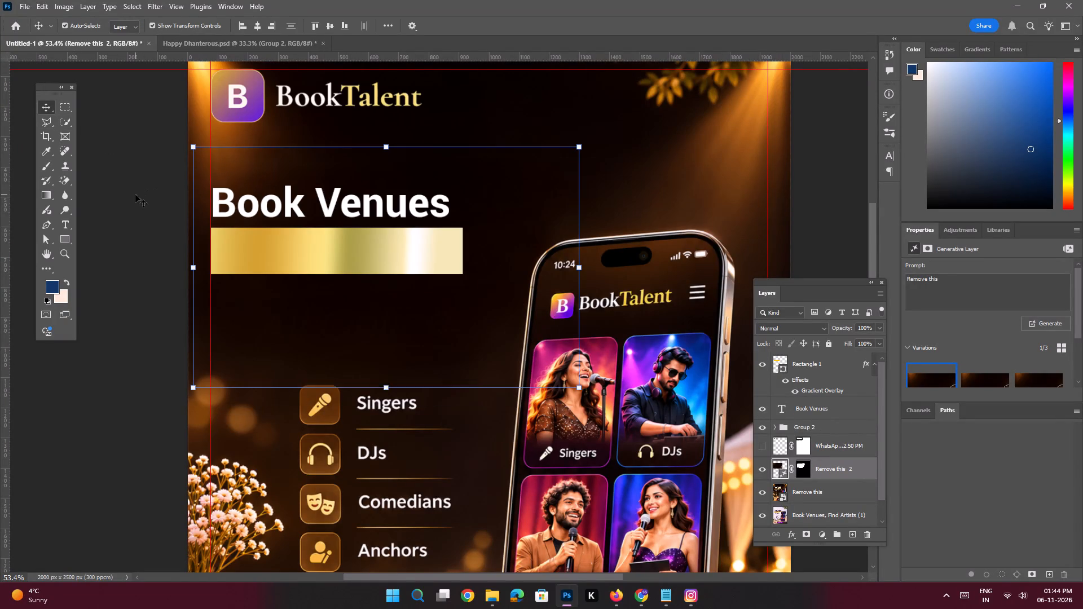
click(135, 195)
click(288, 254)
shift+drag(342, 255, 342, 269)
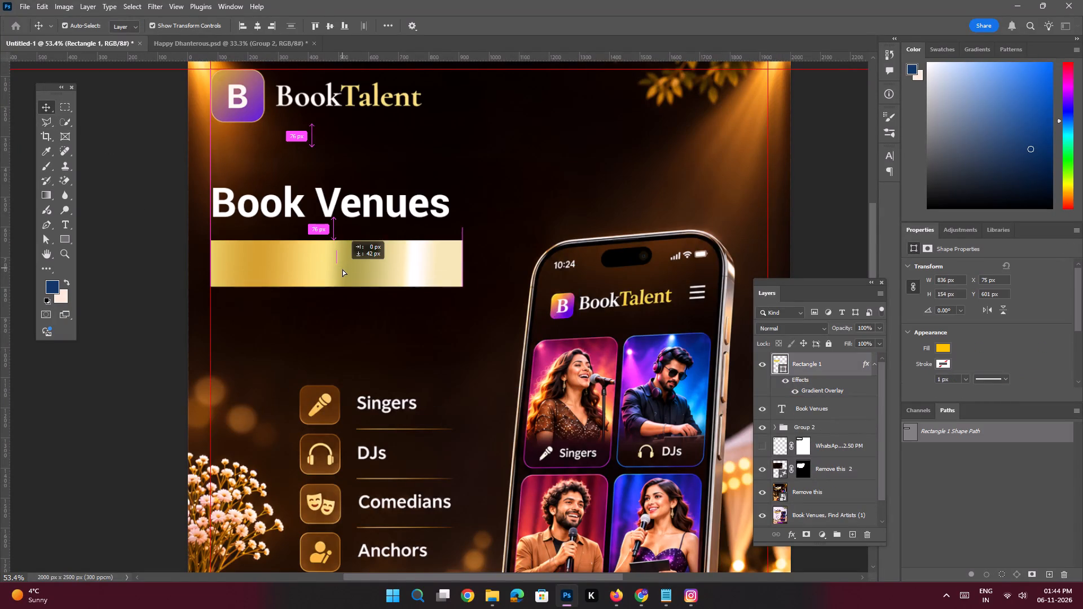
shift+drag(342, 269, 342, 261)
Following the ChatGPT reference poster, add a new text layer reading "Find Artists" in Roboto Bold below the gold rectangle.
key(alt+Tab)
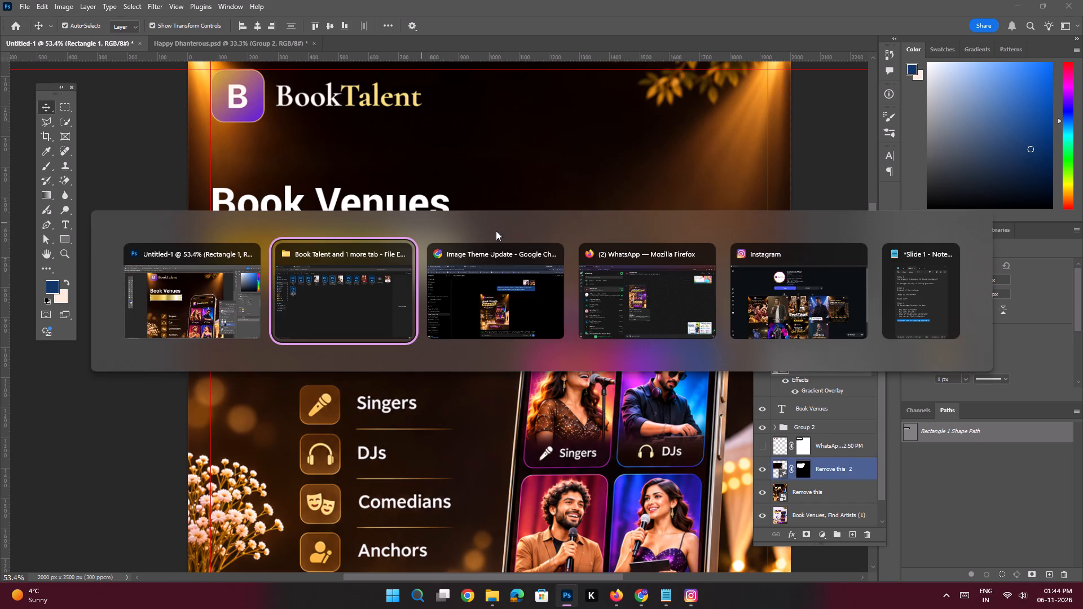
alt+click(518, 319)
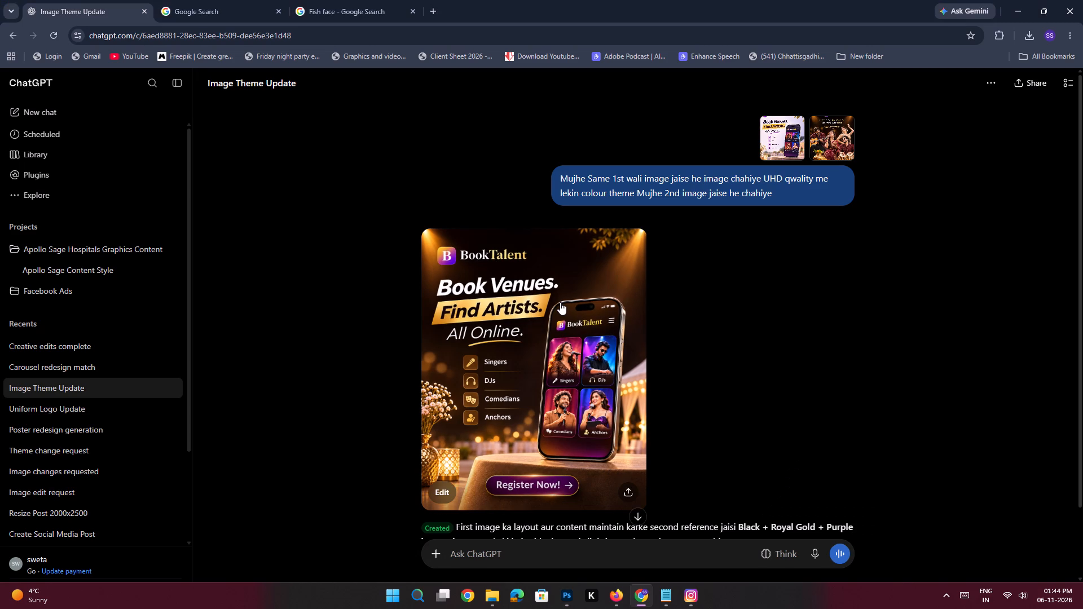
key(alt+Tab)
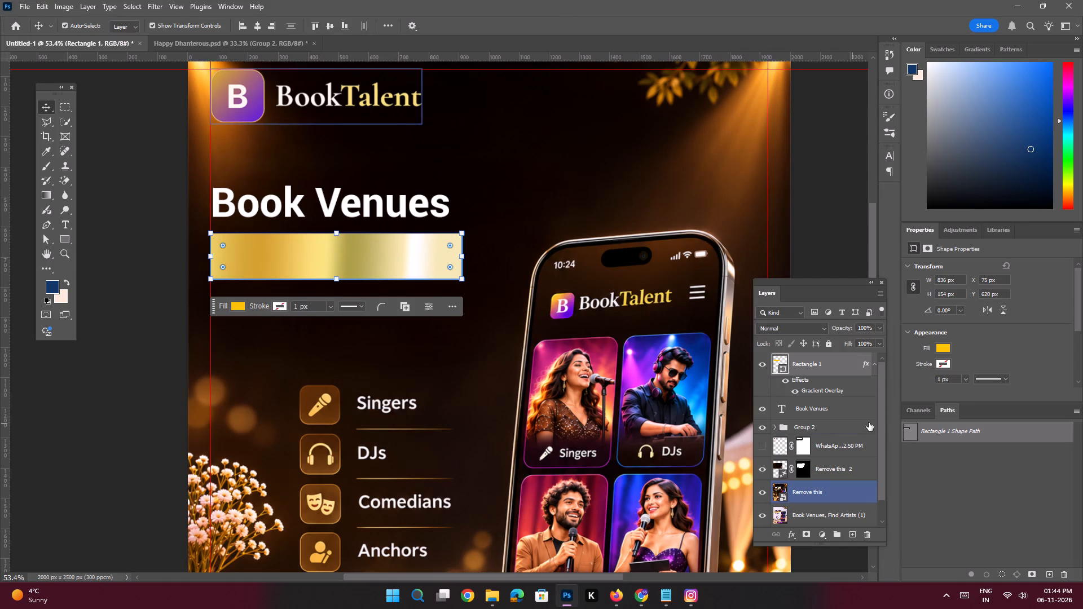
click(855, 534)
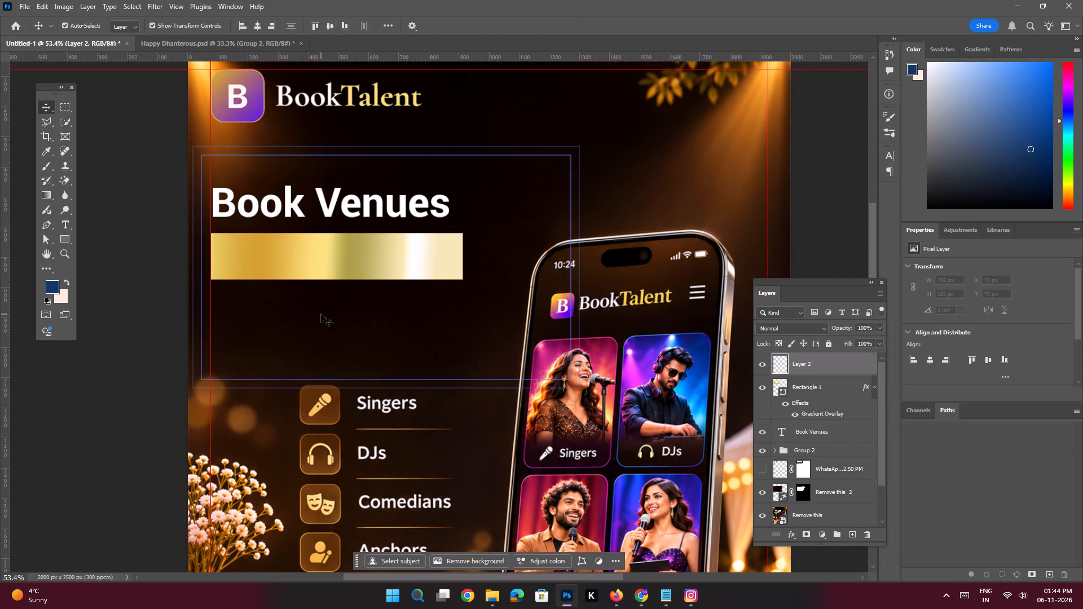
key(t)
click(274, 327)
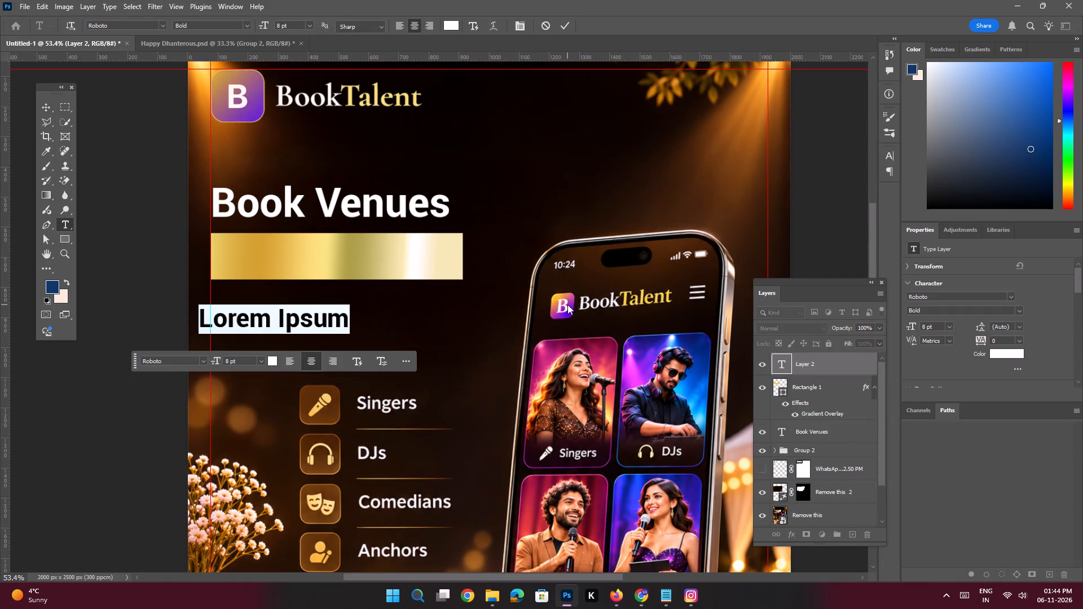
text(Fi)
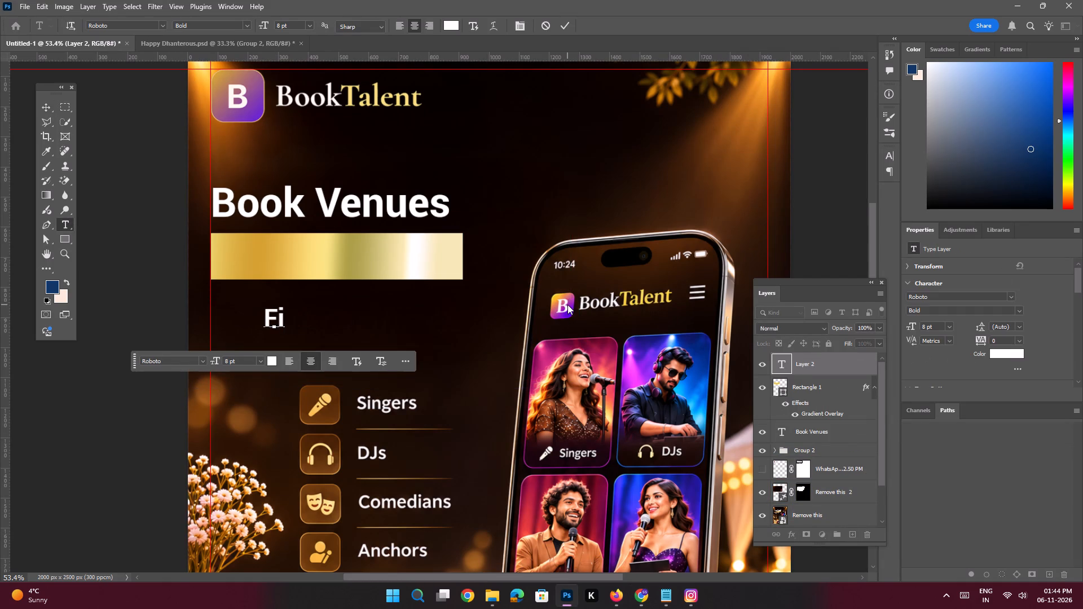
text(nd)
key(space)
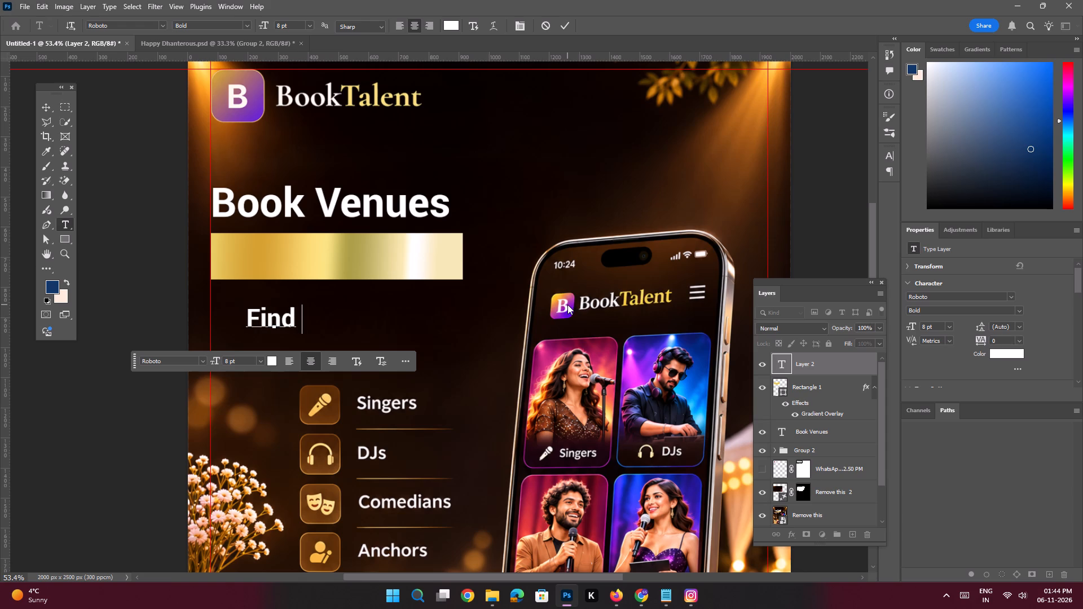
text(Ar)
key(alt+Tab)
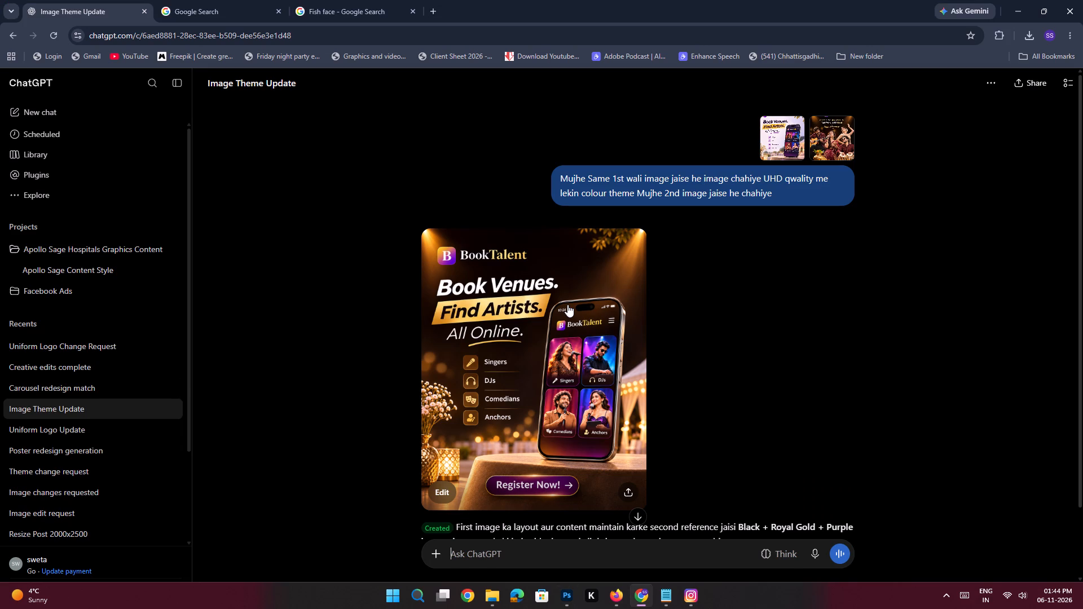
key(alt+Tab)
text(tis)
key(alt+Tab)
key(alt+Tab)
text(ts)
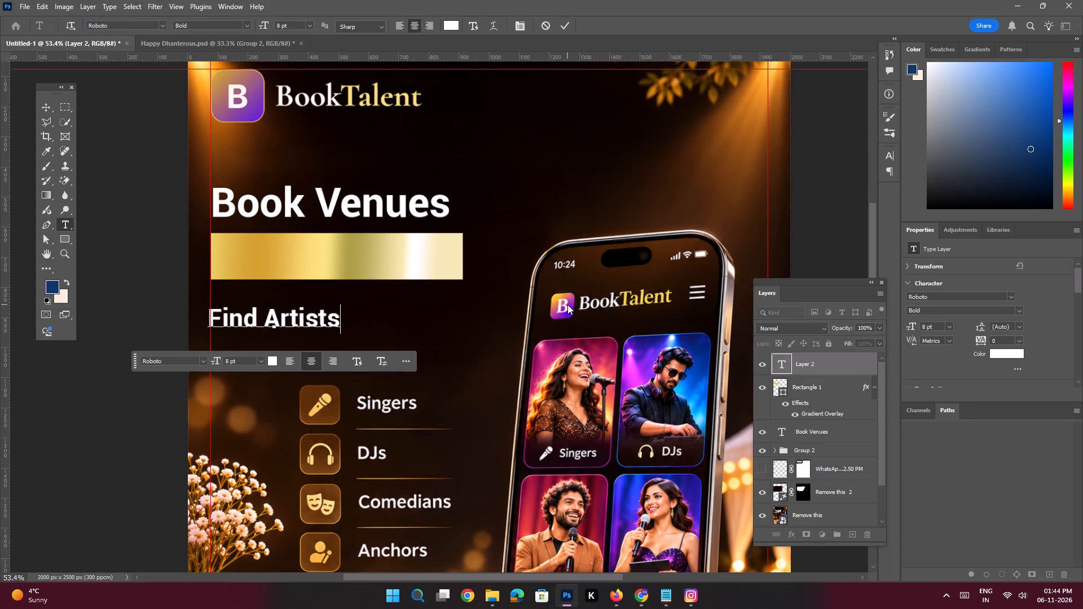
key(Return)
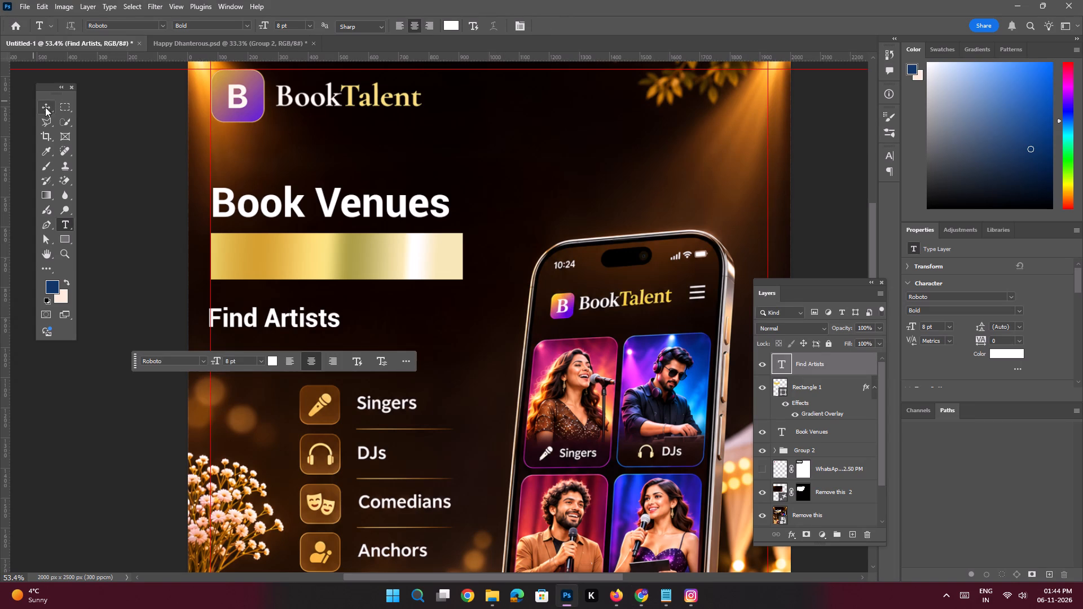
Colour the Find Artists text near-black #110200, sampled from the poster's dark background.
click(48, 110)
click(1006, 353)
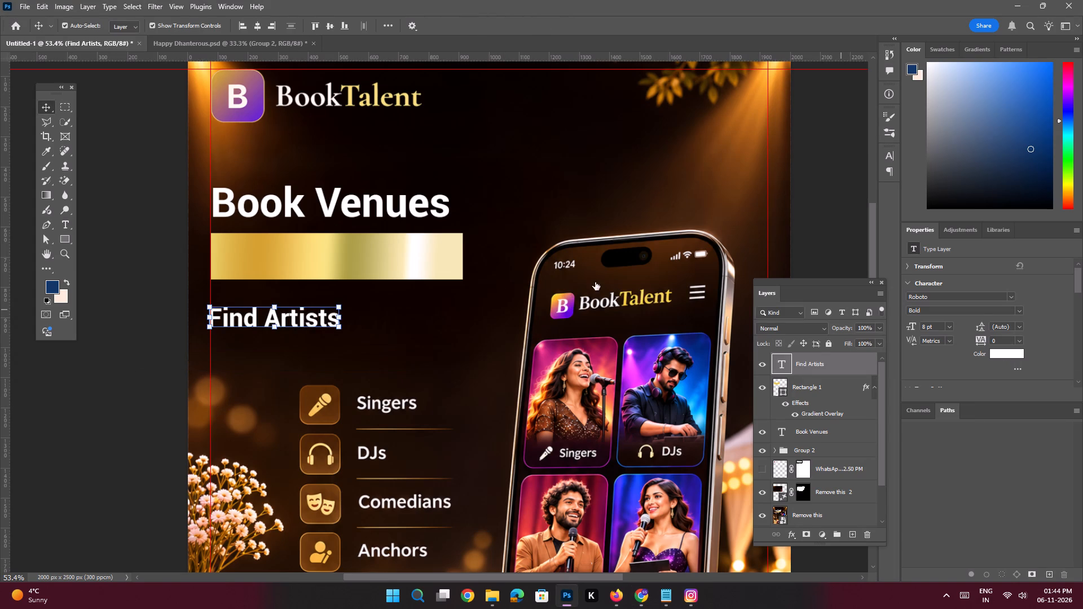
click(448, 306)
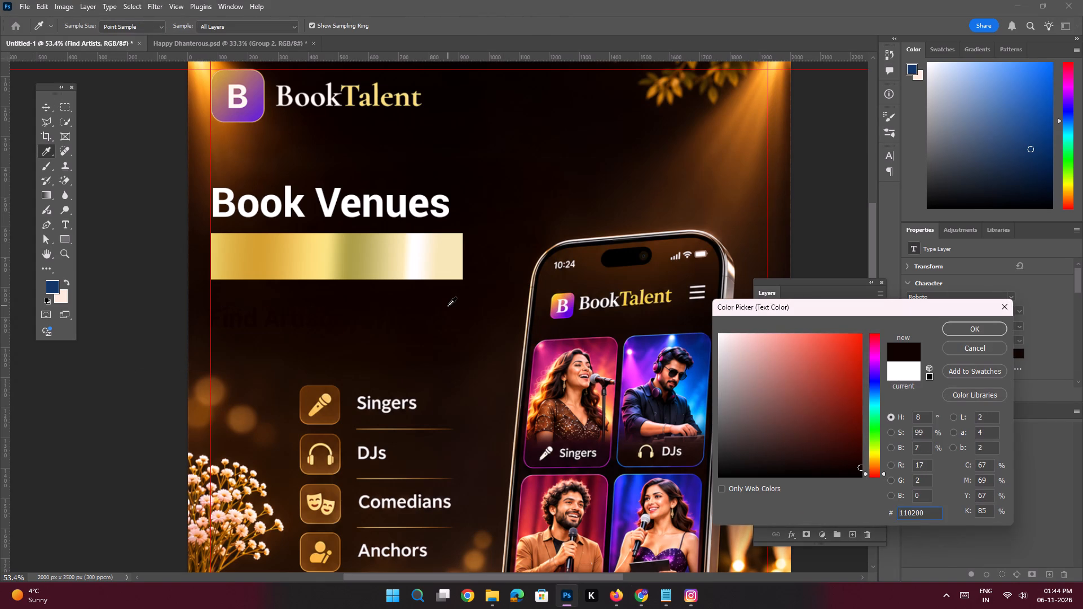
key(Return)
Place the Find Artists text on the gold rectangle and enlarge it to about 162%, fitting it within the banner.
drag(268, 319, 291, 255)
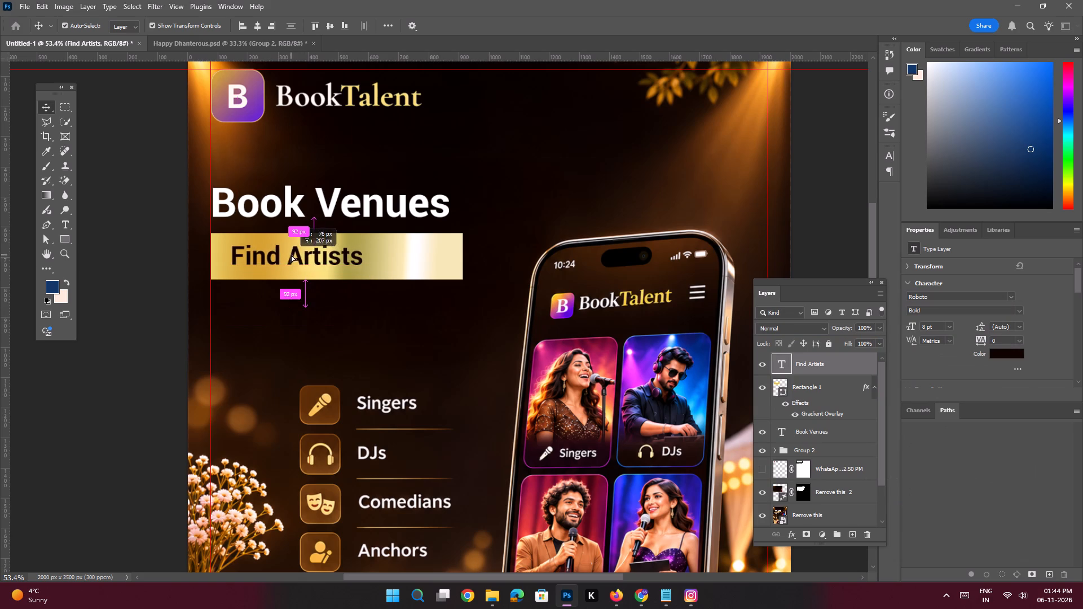
drag(291, 255, 280, 251)
key(ctrl+t)
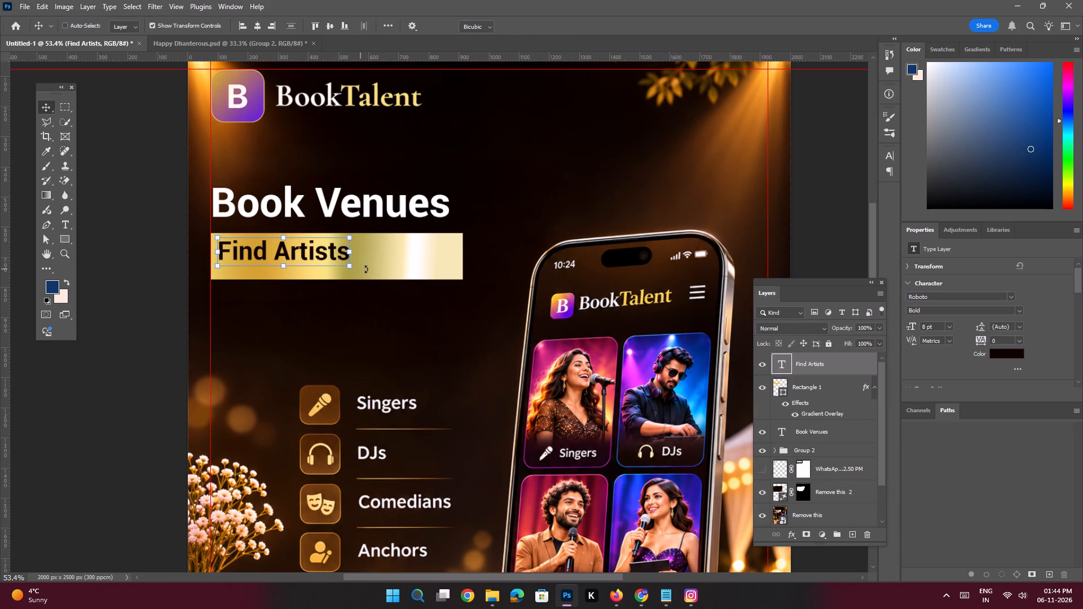
drag(353, 270, 433, 261)
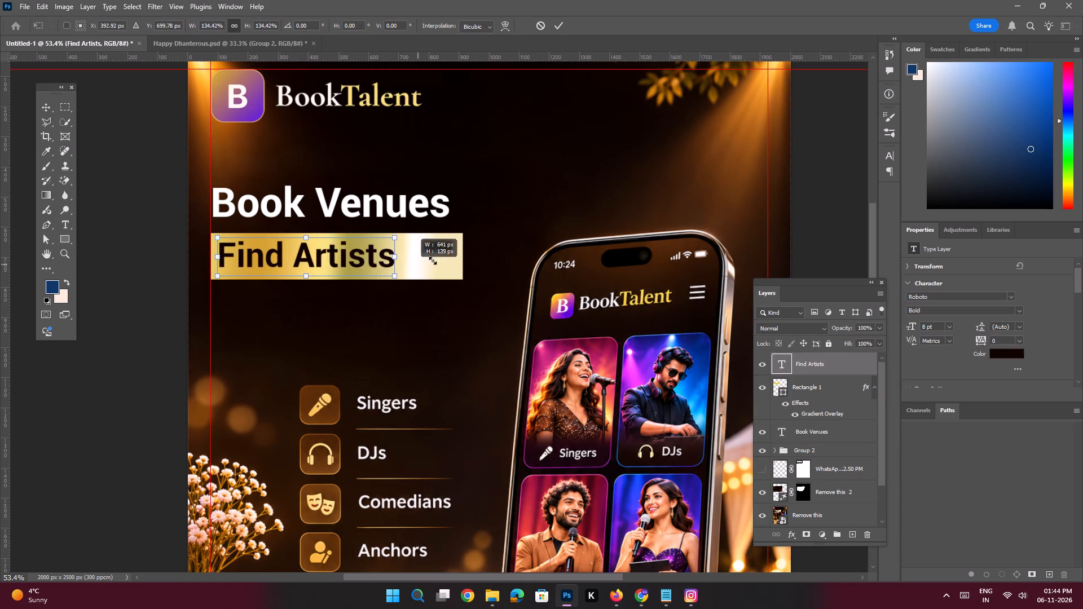
drag(433, 261, 443, 254)
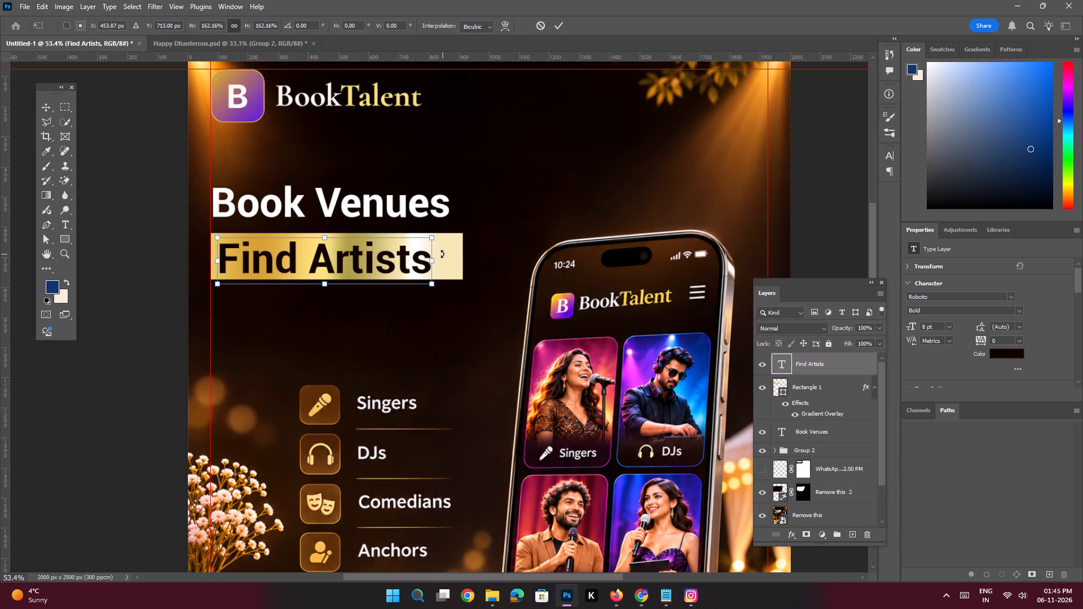
key(Return)
shift+click(415, 260)
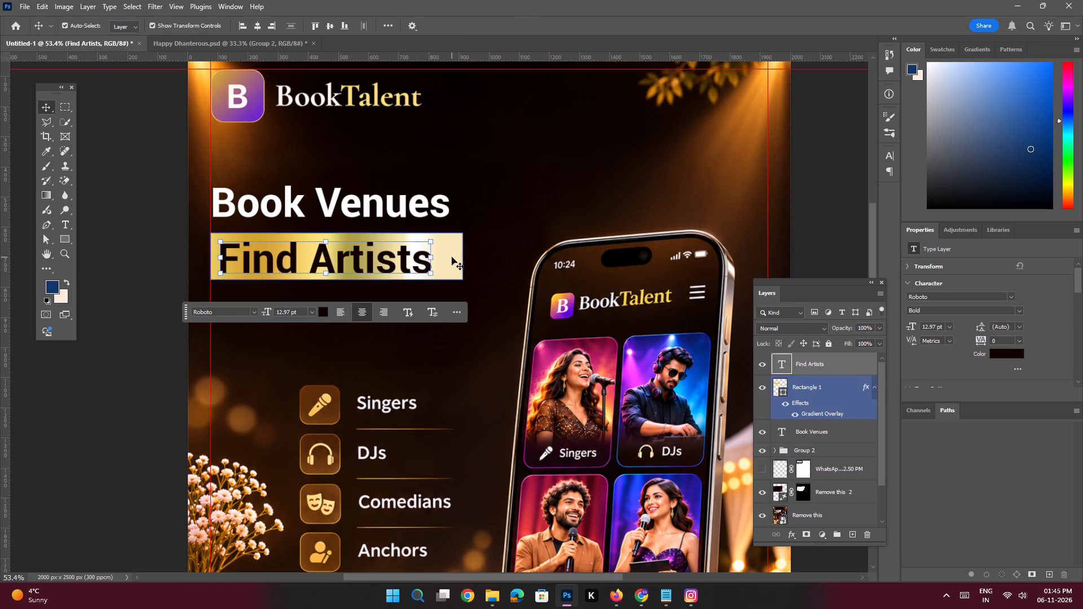
Compare with the ChatGPT reference, then enlarge the Book Venues text to about 114% and nudge it up slightly.
key(alt+Tab)
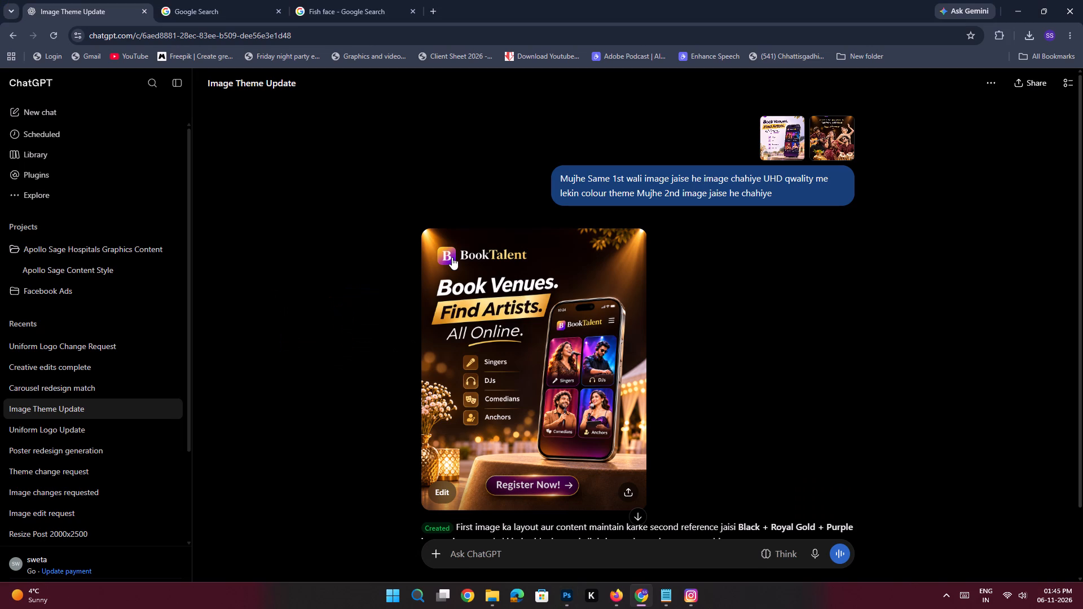
key(alt+Tab)
click(410, 210)
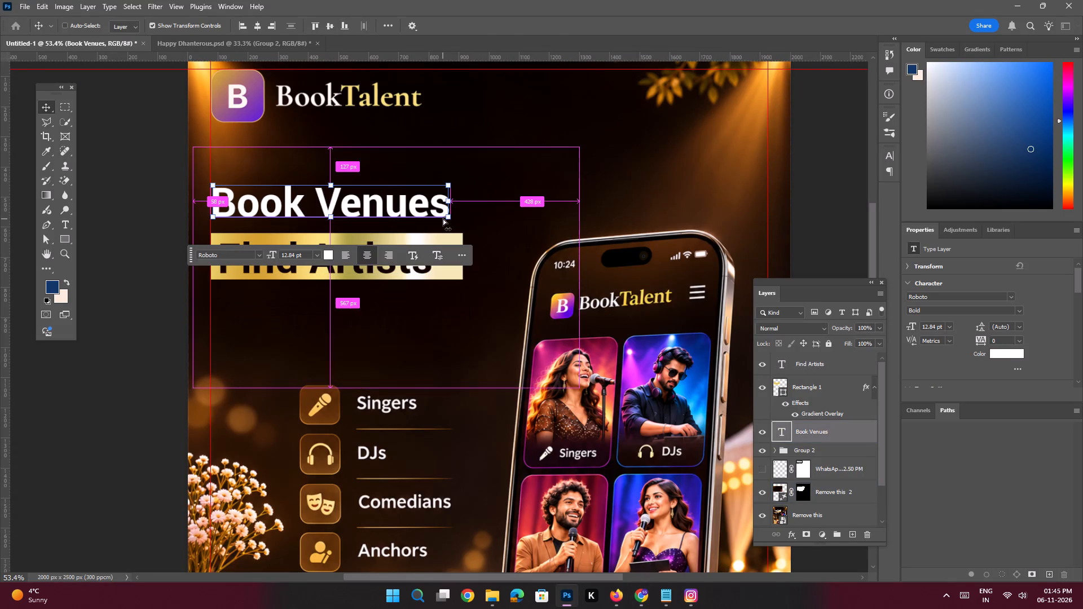
key(ctrl+t)
drag(453, 228, 477, 228)
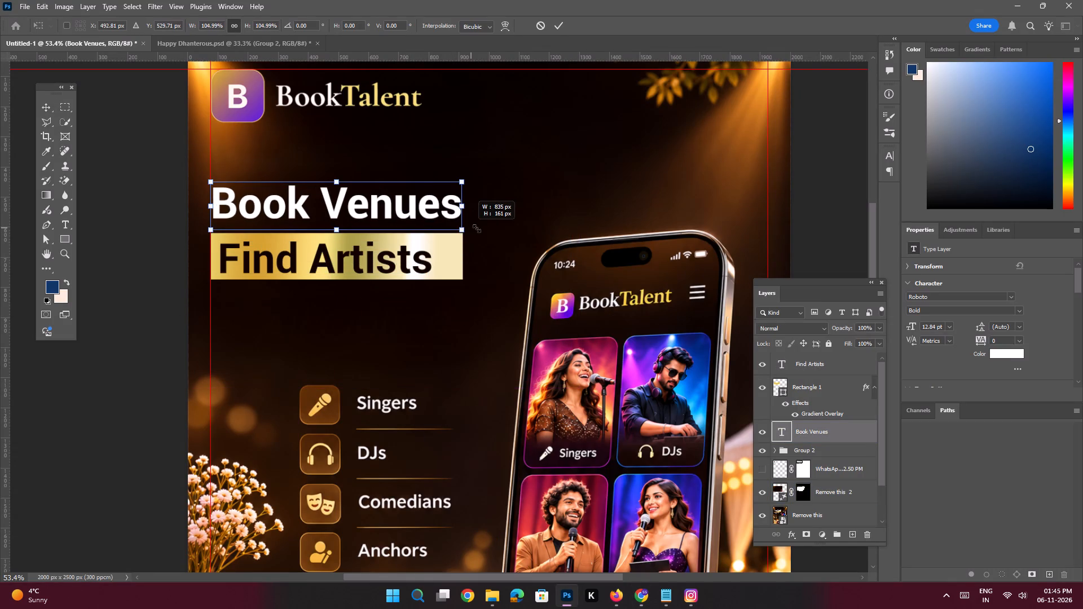
drag(477, 228, 494, 229)
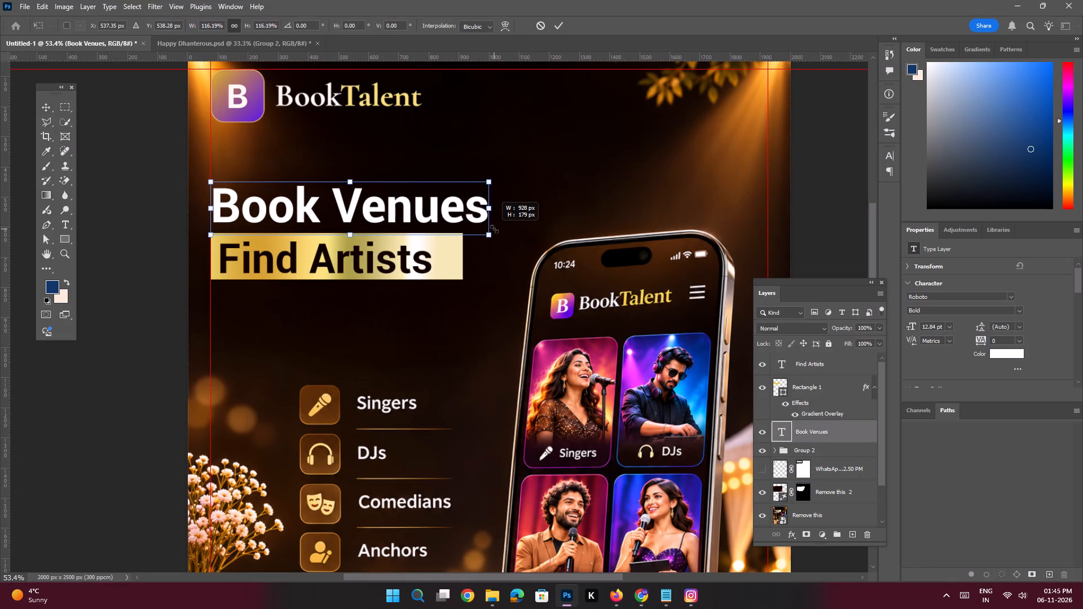
drag(494, 229, 488, 227)
key(Return)
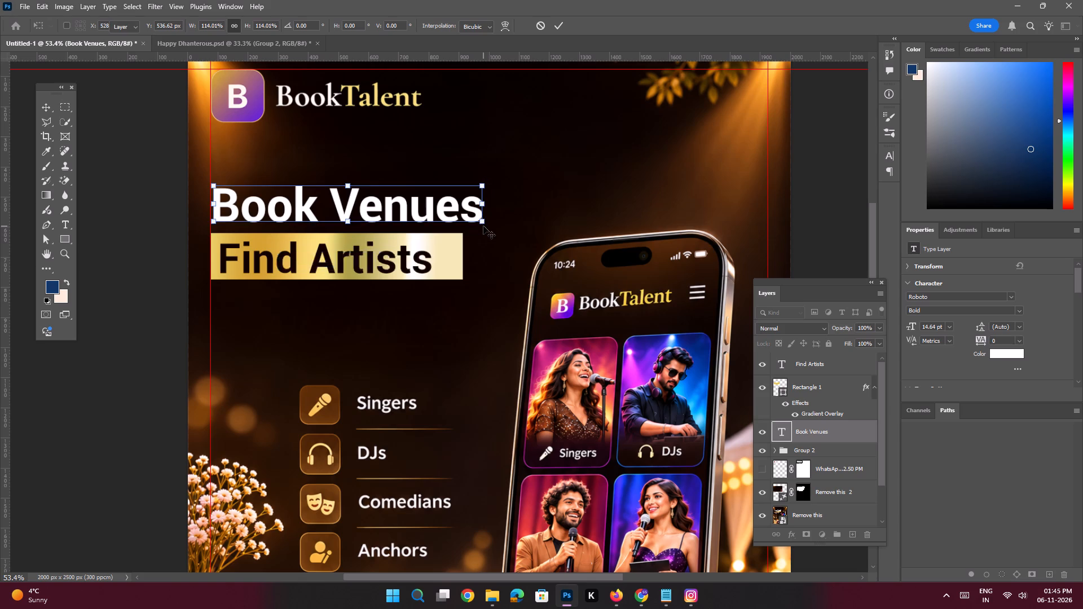
key(shift+Up)
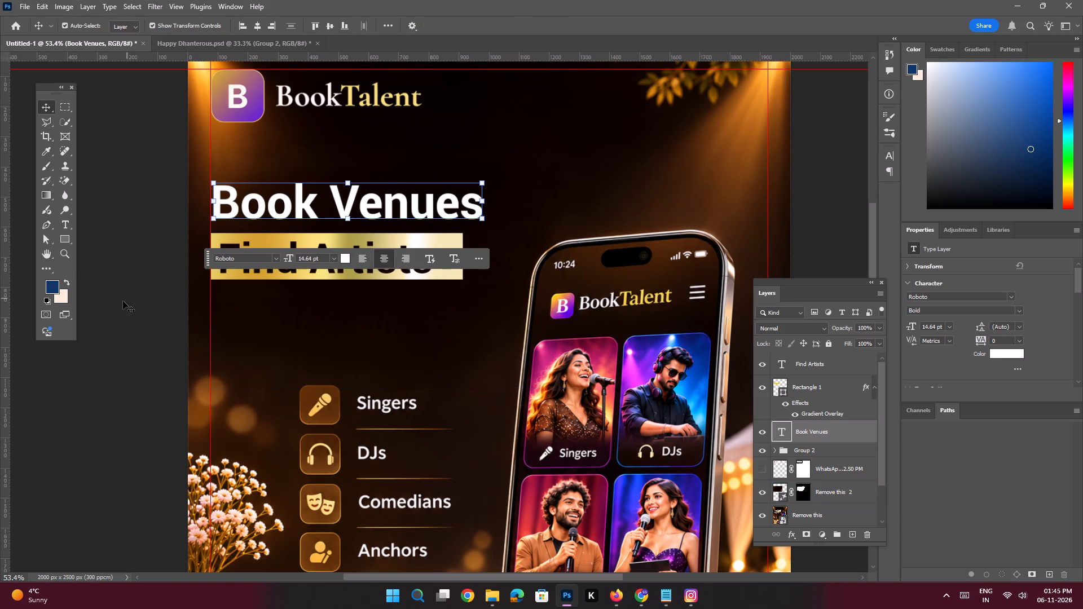
Set Auto-Select to Group and move Book Venues, Find Artists and the gold rectangle down together, centred at about X 534 px, Y 734 px.
key(ctrl+space)
key(ctrl+space)
key(ctrl+space)
key(ctrl+space)
key(ctrl+space)
key(ctrl+space)
key(ctrl+space)
key(ctrl+space)
key(ctrl+space)
ctrl+drag(223, 230, 272, 285)
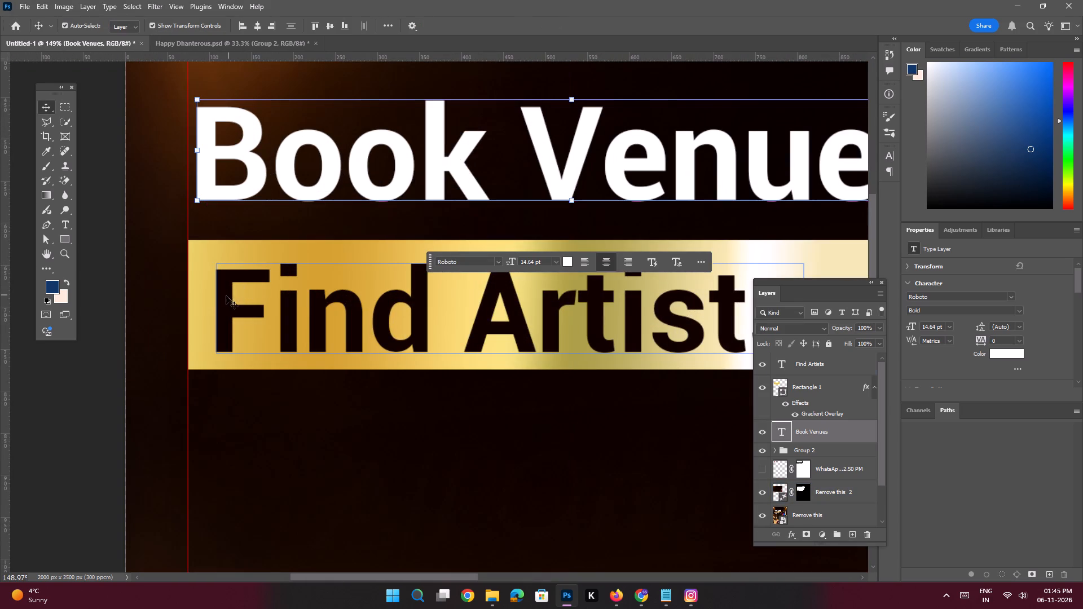
shift+click(223, 297)
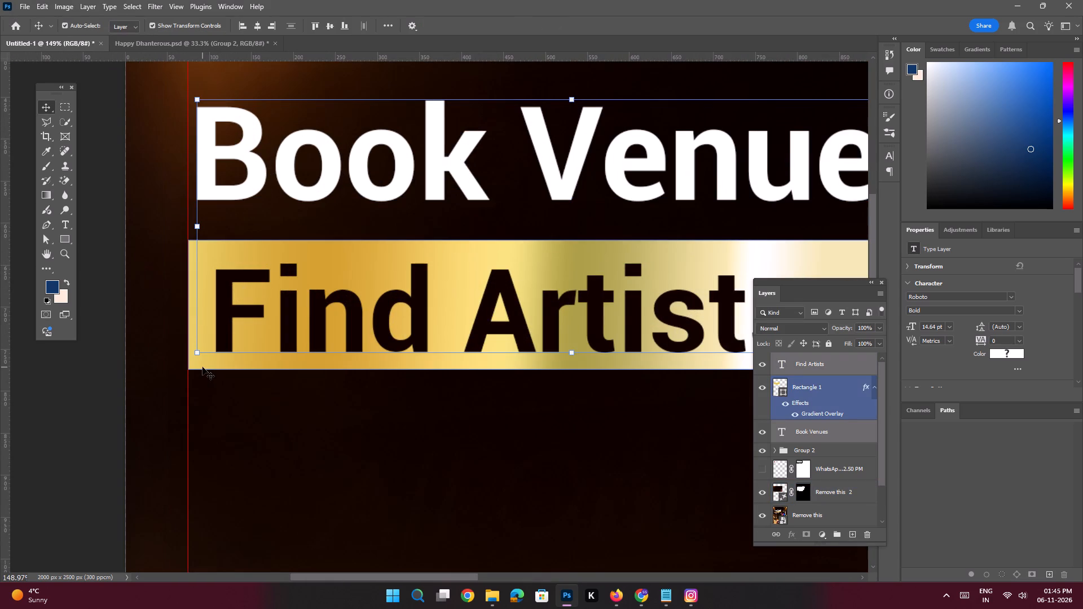
shift+click(202, 367)
key(ctrl+space)
key(ctrl+space)
key(ctrl+space)
key(ctrl+space)
key(ctrl+space)
key(ctrl+space)
key(ctrl+space)
key(ctrl+space)
key(ctrl+space)
key(ctrl+space)
key(ctrl+space)
key(ctrl+space)
key(ctrl+space)
key(ctrl+space)
key(ctrl+space)
key(ctrl+space)
key(ctrl+space)
ctrl+drag(278, 339, 237, 324)
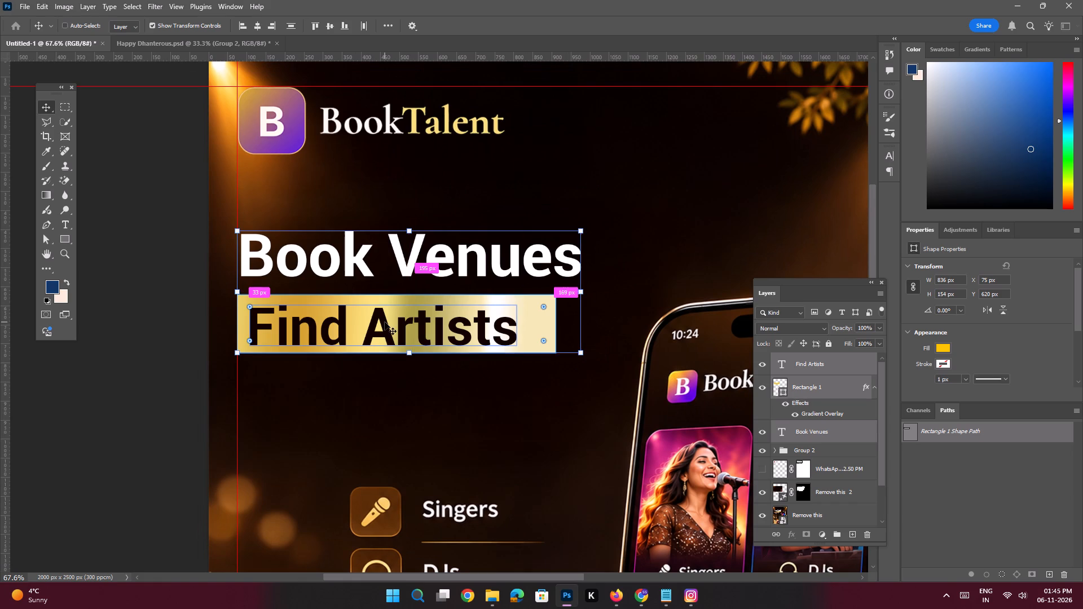
key(ctrl+t)
key(ctrl+space)
key(ctrl+space)
key(ctrl+space)
key(ctrl+space)
key(ctrl+space)
key(ctrl+space)
key(ctrl+space)
key(ctrl+space)
key(ctrl+space)
key(ctrl+space)
key(ctrl+space)
key(ctrl+space)
key(ctrl+space)
key(ctrl+space)
key(ctrl+space)
key(ctrl+space)
key(ctrl+space)
key(ctrl+space)
key(ctrl+space)
key(ctrl+space)
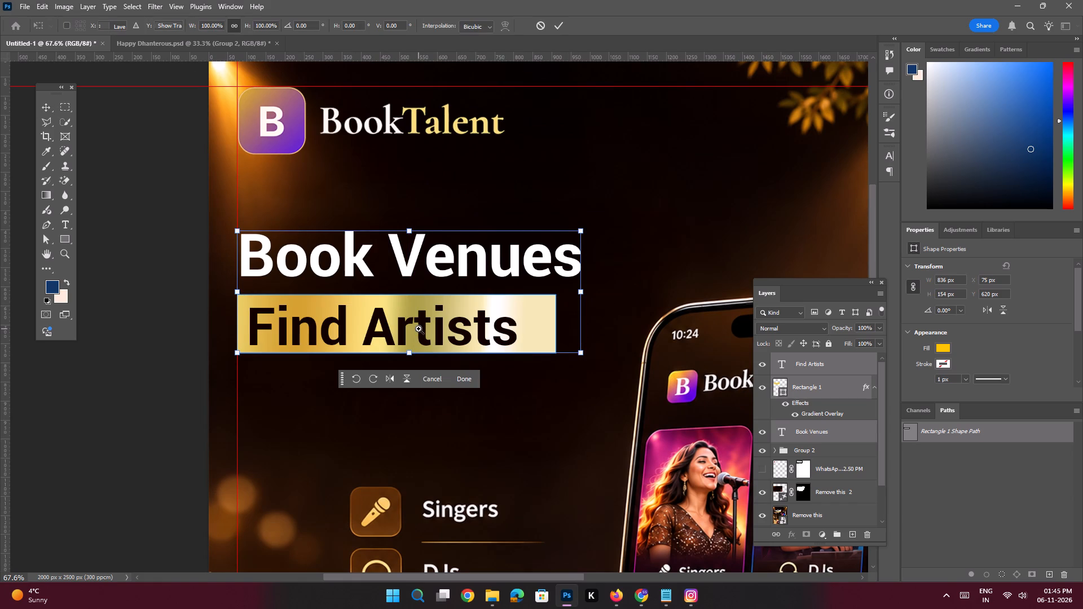
ctrl+drag(419, 329, 400, 323)
key(Return)
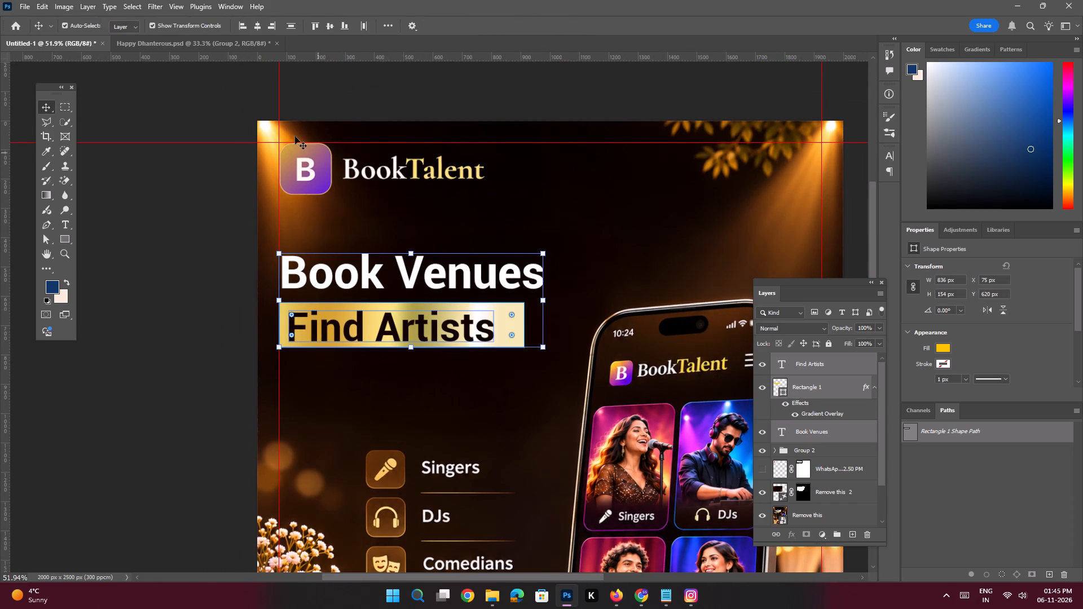
click(124, 27)
click(124, 36)
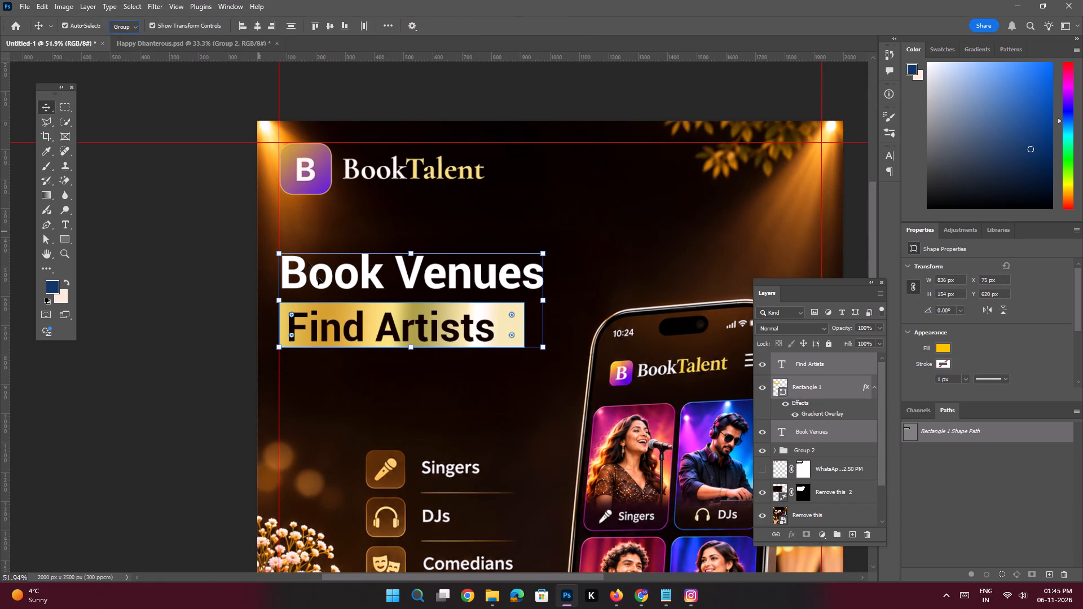
click(338, 317)
drag(389, 326, 391, 363)
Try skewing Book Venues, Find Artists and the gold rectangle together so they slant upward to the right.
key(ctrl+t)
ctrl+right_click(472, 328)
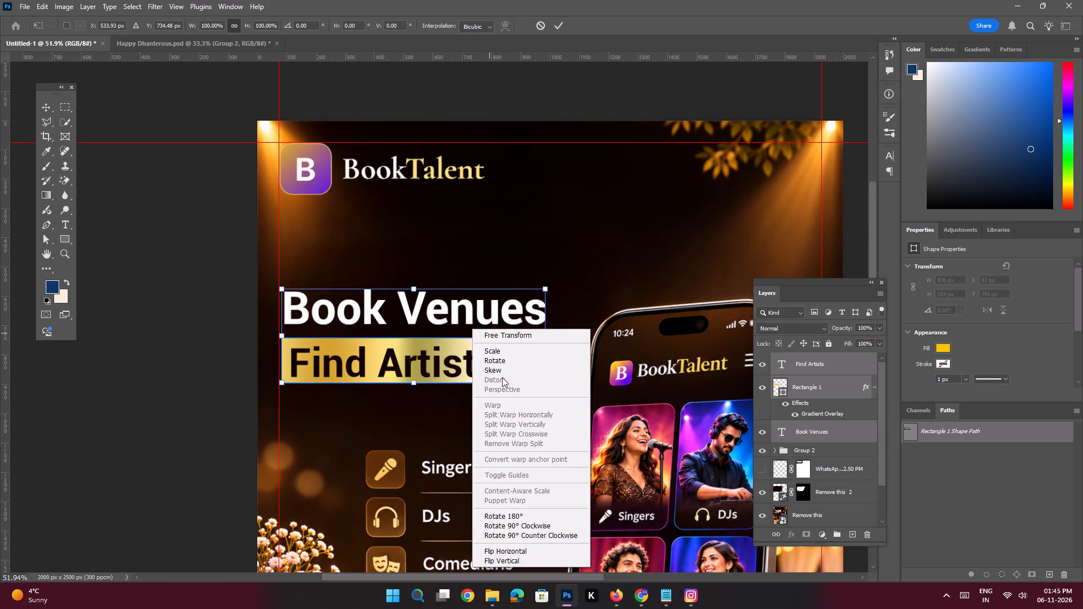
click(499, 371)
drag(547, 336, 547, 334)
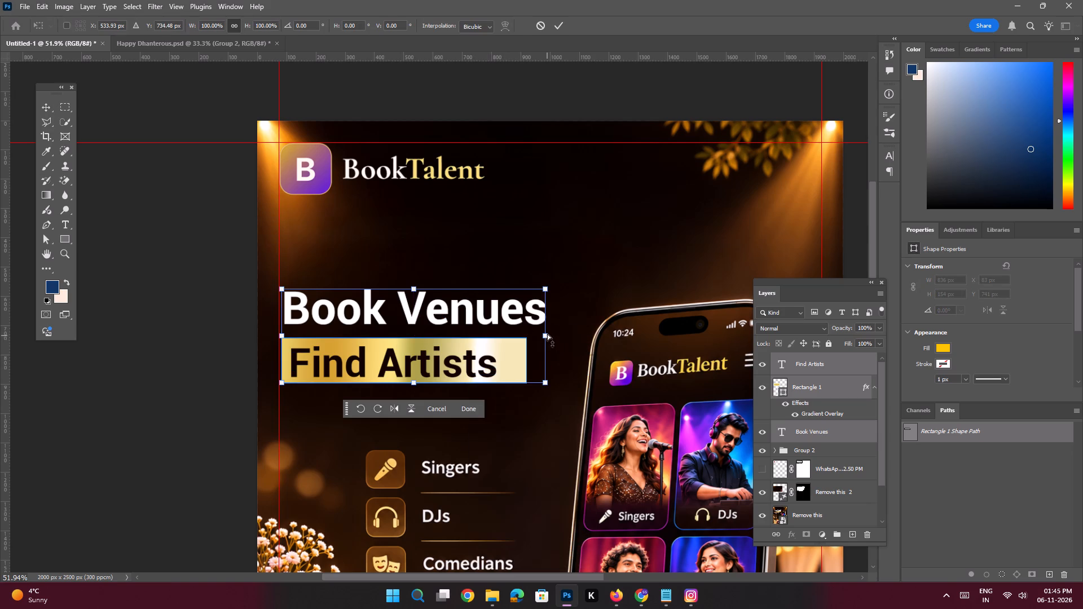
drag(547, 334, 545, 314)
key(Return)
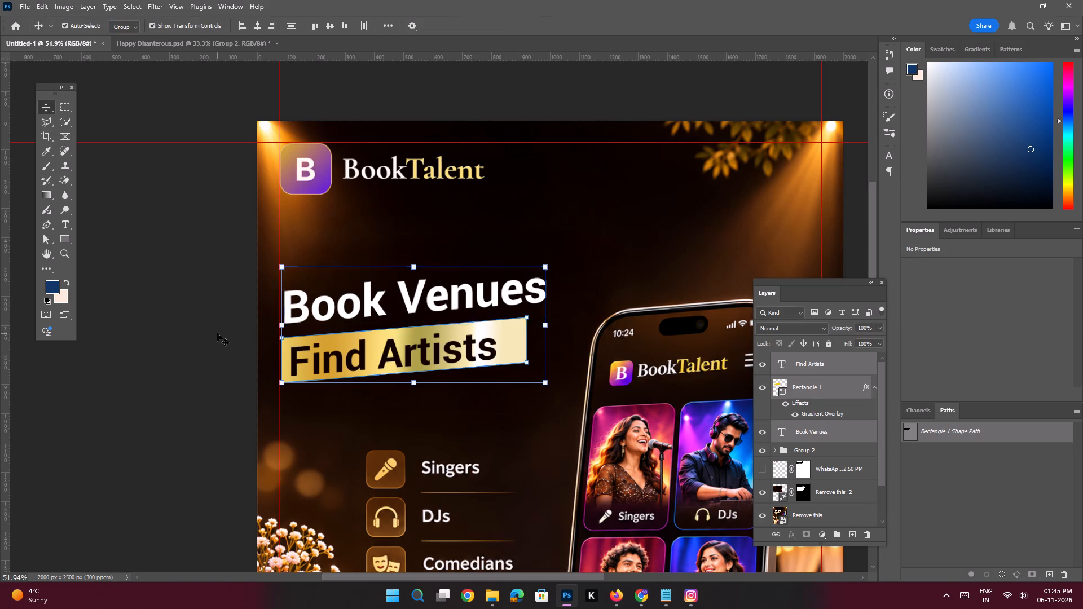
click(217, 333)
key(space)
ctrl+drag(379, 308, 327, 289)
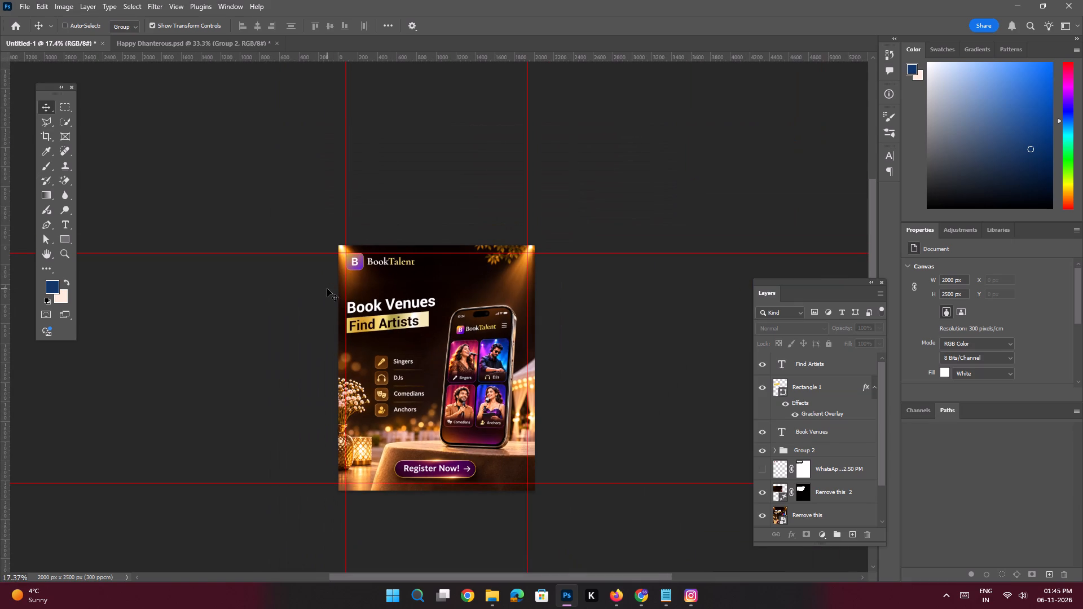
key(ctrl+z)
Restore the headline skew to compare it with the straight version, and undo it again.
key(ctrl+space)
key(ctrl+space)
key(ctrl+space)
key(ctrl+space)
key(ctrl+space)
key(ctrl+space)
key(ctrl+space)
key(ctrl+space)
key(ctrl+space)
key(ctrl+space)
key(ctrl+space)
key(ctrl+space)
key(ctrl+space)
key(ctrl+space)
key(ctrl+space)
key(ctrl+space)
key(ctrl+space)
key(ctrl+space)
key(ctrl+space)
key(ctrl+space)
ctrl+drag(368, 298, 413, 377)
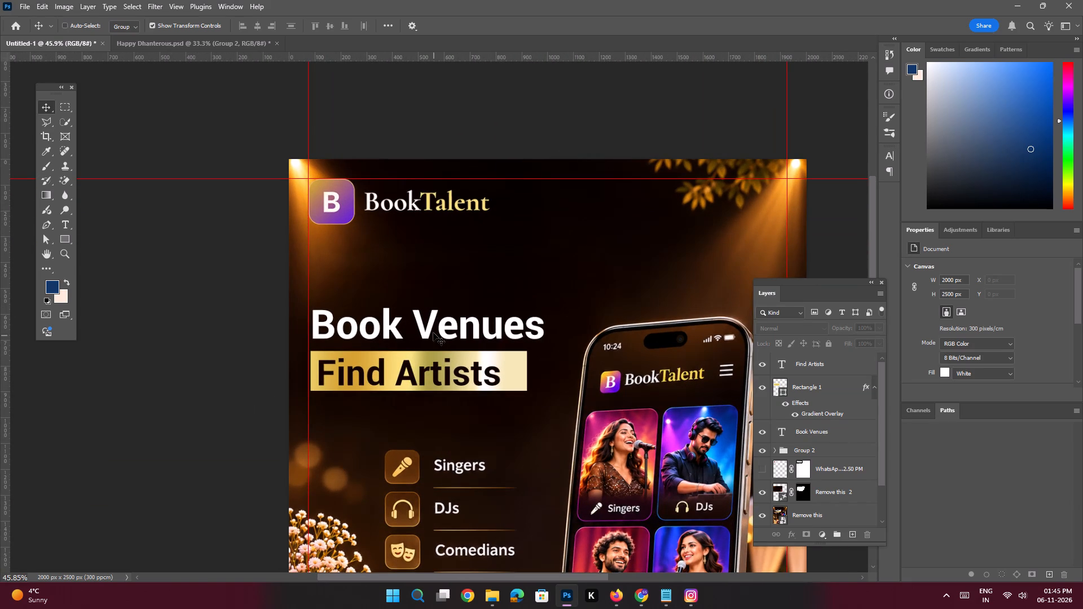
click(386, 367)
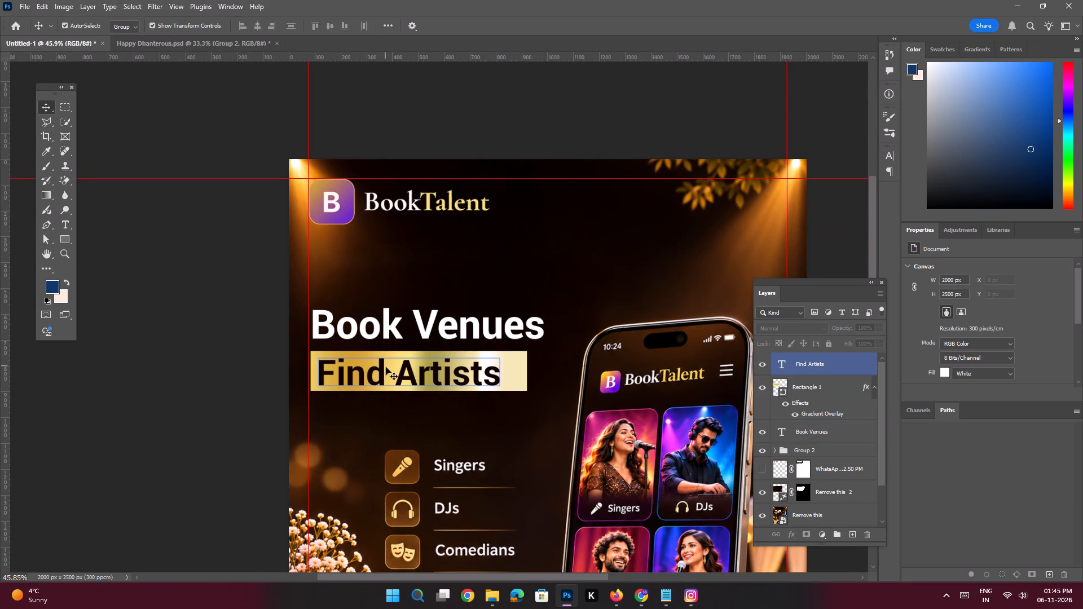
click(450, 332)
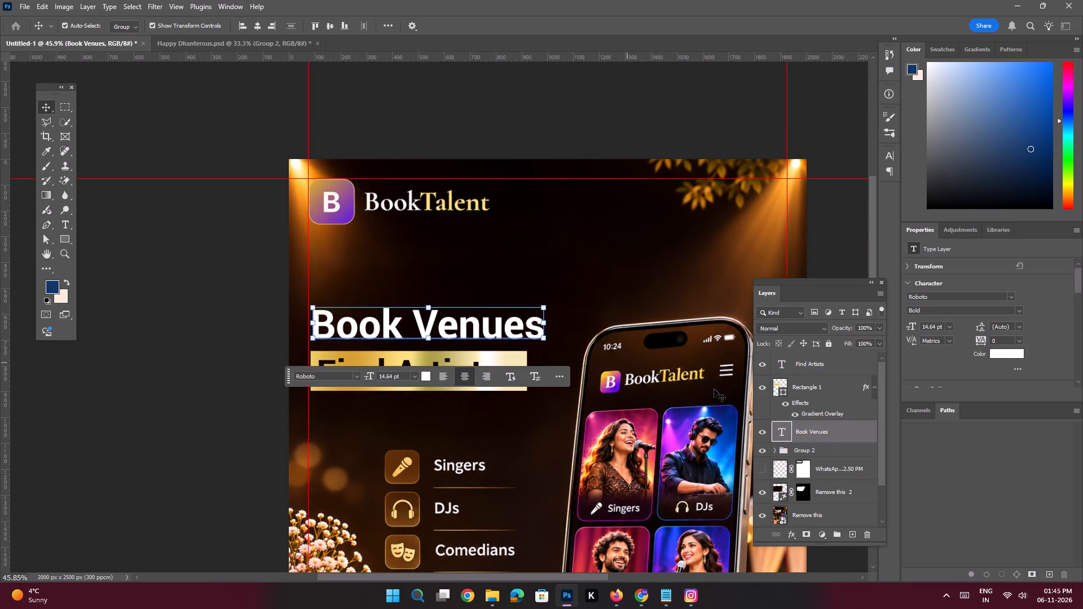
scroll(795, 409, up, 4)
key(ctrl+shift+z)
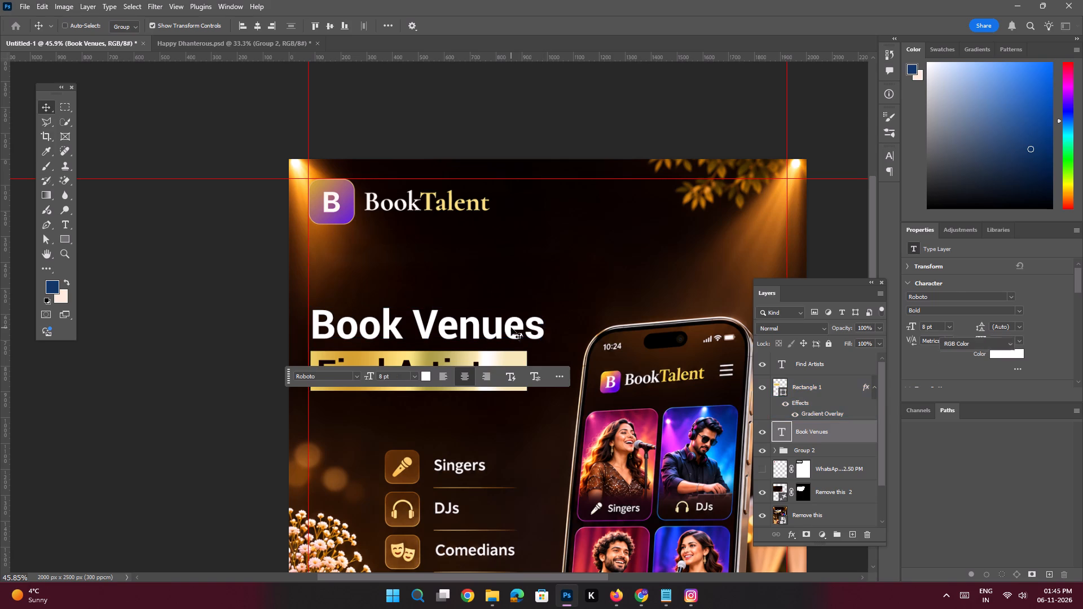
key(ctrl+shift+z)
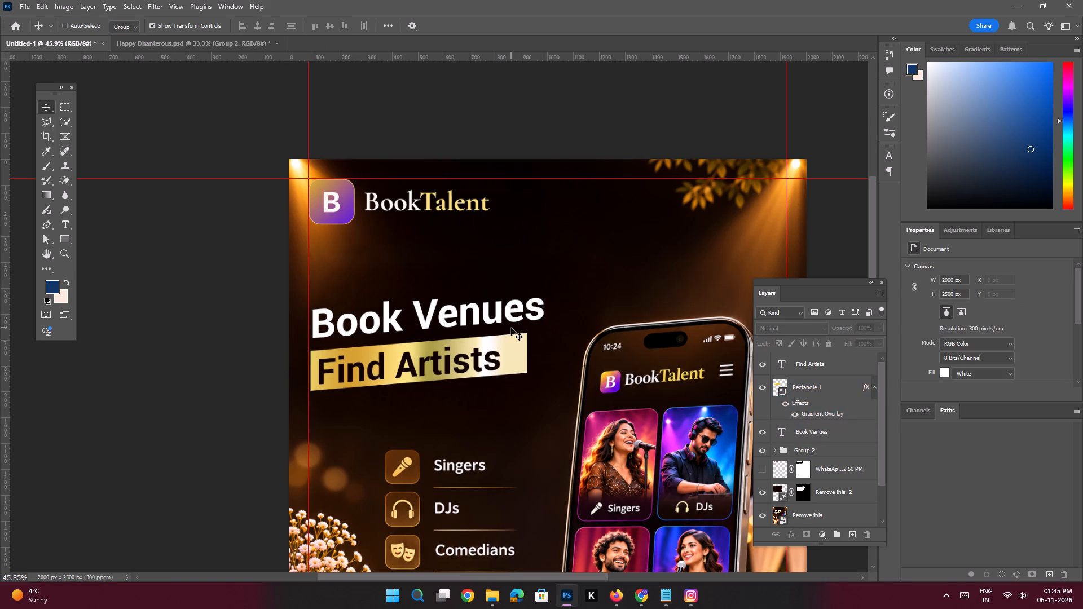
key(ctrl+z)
Move Book Venues, Find Artists and the gold rectangle up together by 40 px, placing the rectangle at Y 701 px.
click(458, 365)
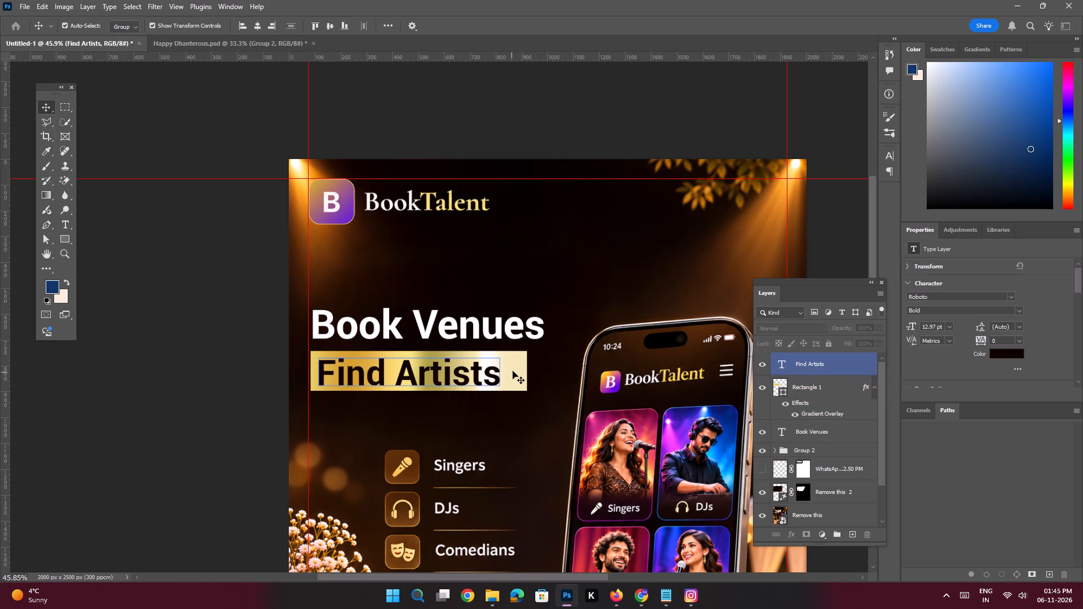
shift+click(521, 372)
shift+click(521, 333)
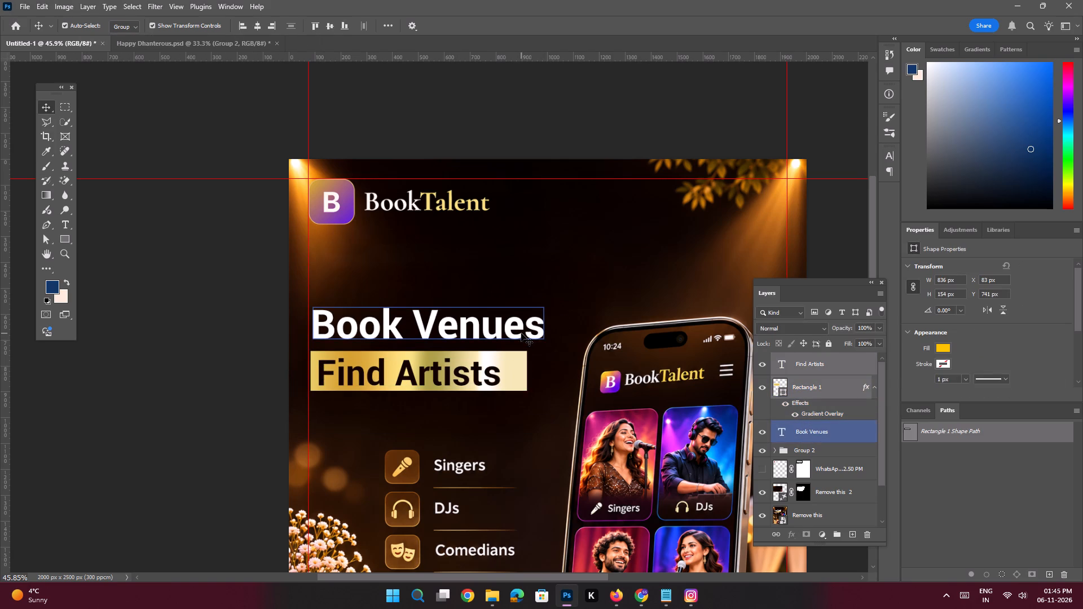
key(shift+Up)
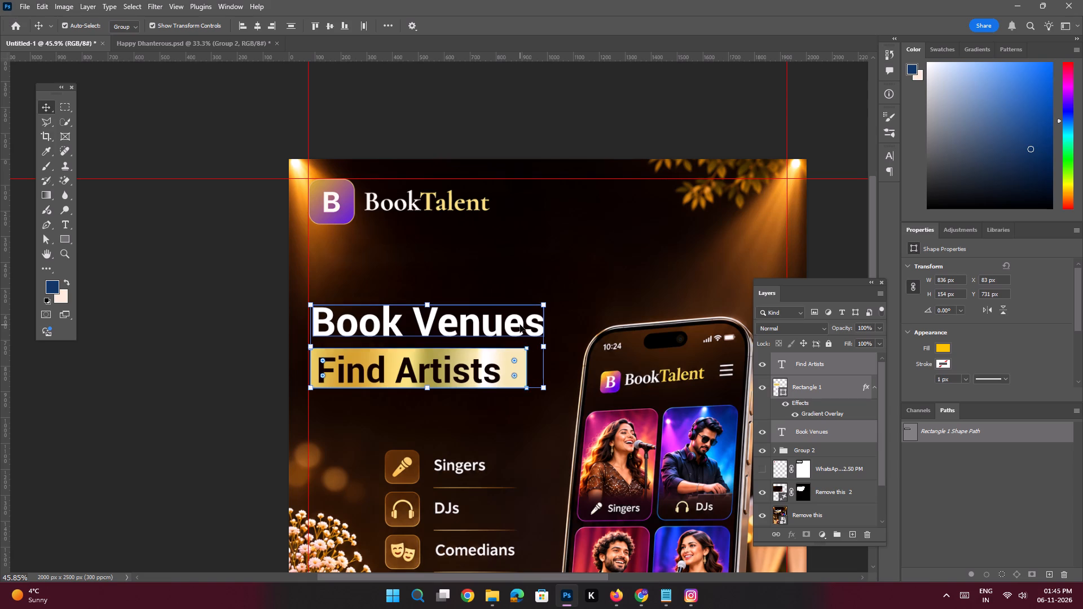
key(shift+Up)
key(shift+Up)
key(shift+Up)
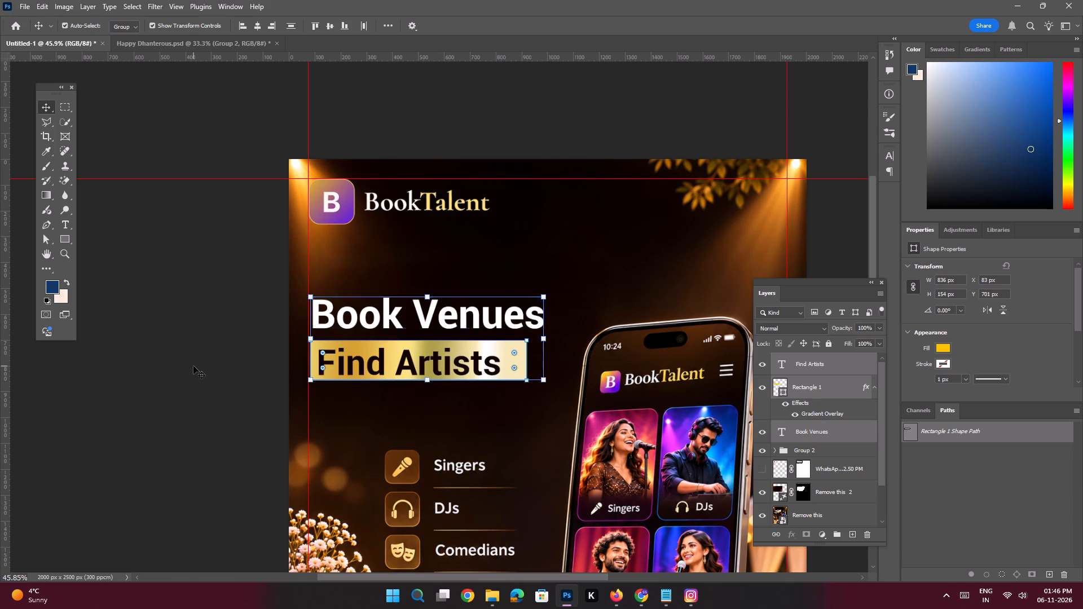
click(193, 366)
Narrow the gold rectangle behind Find Artists to about 782 px wide from its right edge, keeping its height.
click(439, 363)
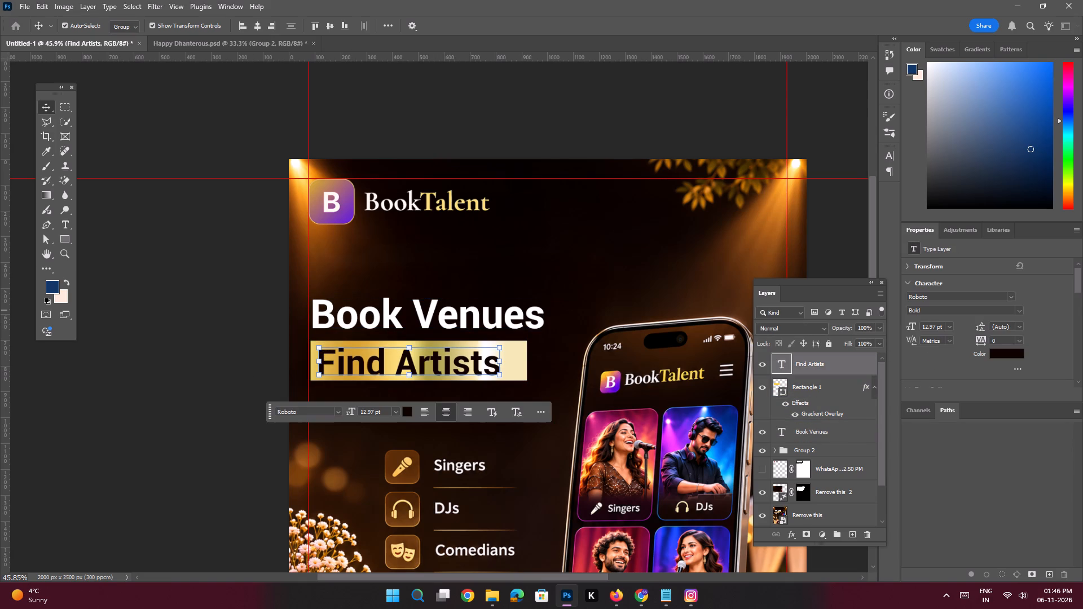
click(519, 373)
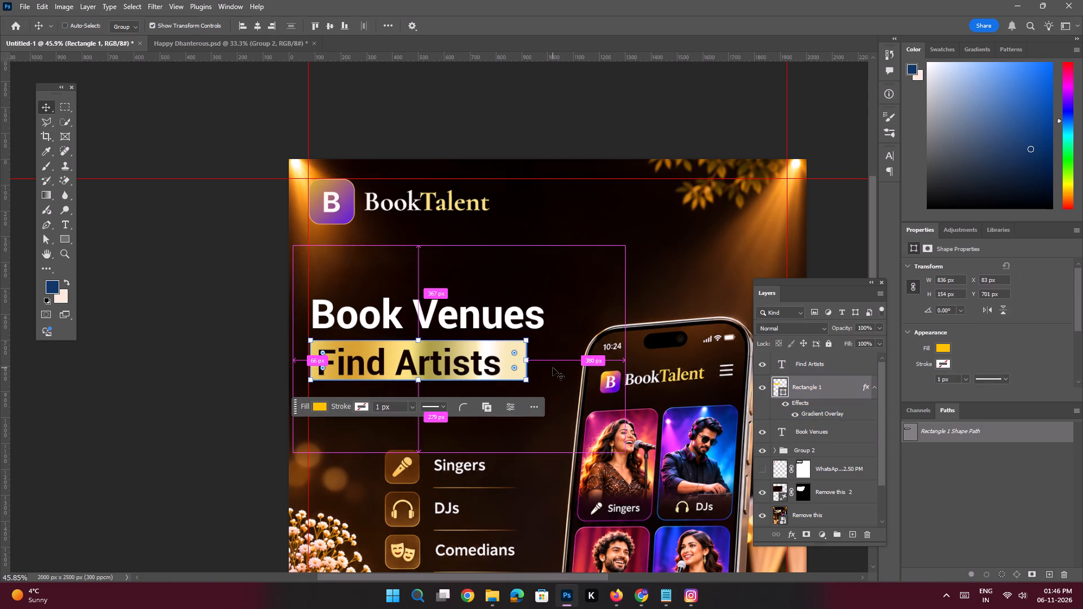
key(ctrl+t)
key(ctrl+space)
key(ctrl+space)
key(ctrl+space)
key(ctrl+space)
key(ctrl+space)
key(ctrl+space)
ctrl+drag(499, 357, 522, 377)
shift+drag(536, 364, 517, 365)
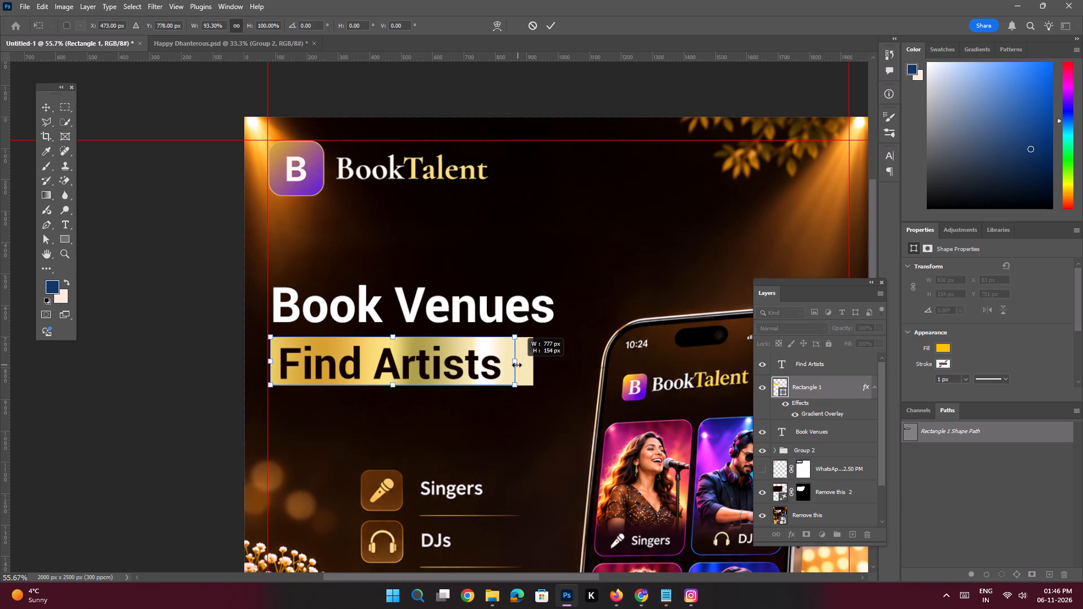
shift+drag(517, 365, 519, 365)
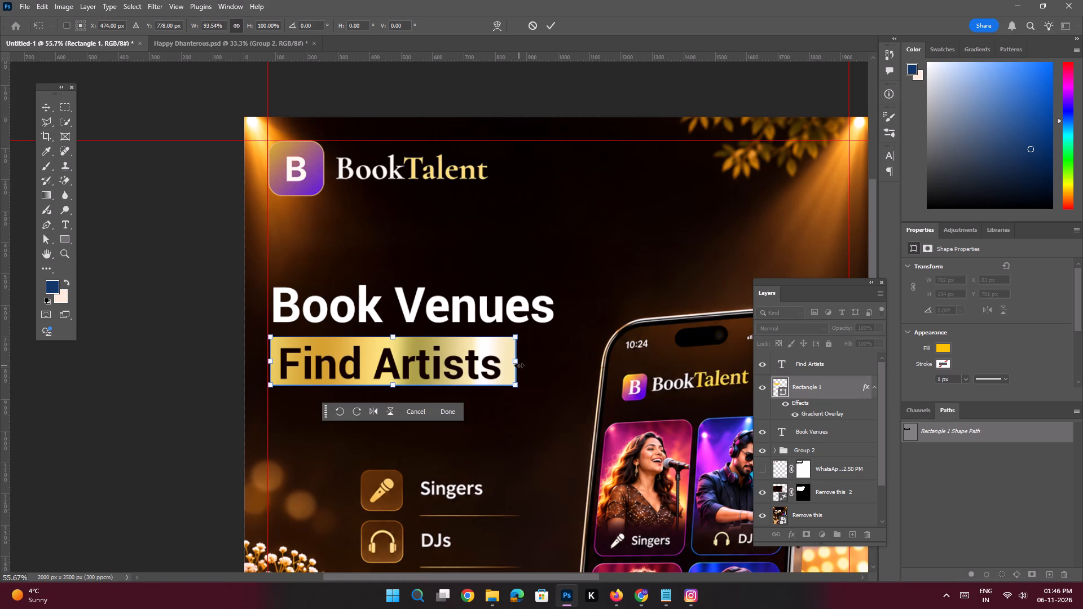
key(Return)
key(space)
ctrl+drag(505, 339, 455, 325)
click(350, 339)
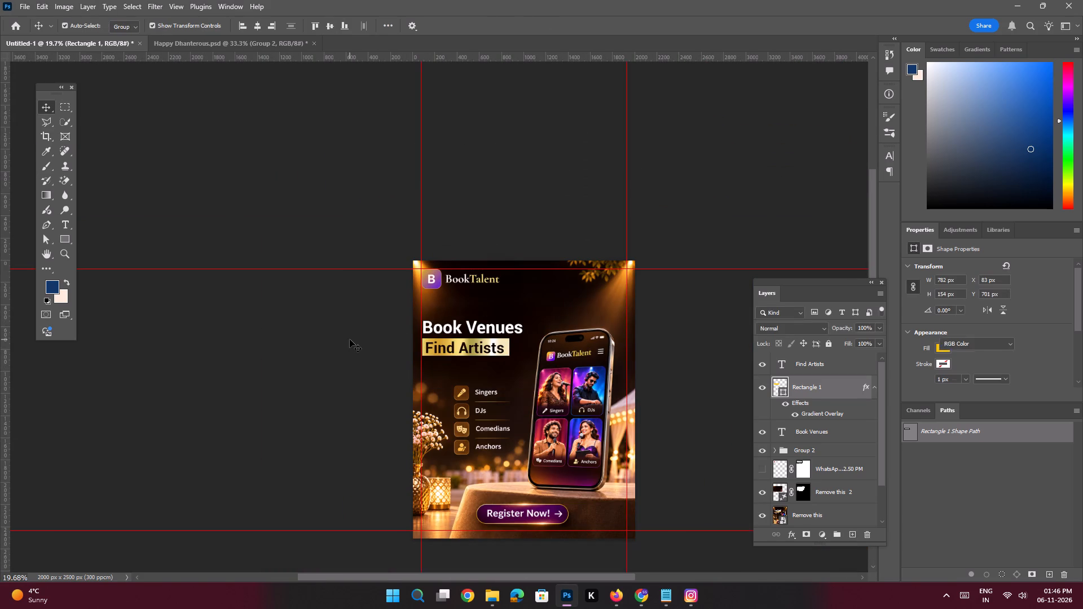
Check the reference in Chrome, then add the text "All online" on a new layer below the Find Artists banner.
key(alt+Tab)
key(alt+Tab)
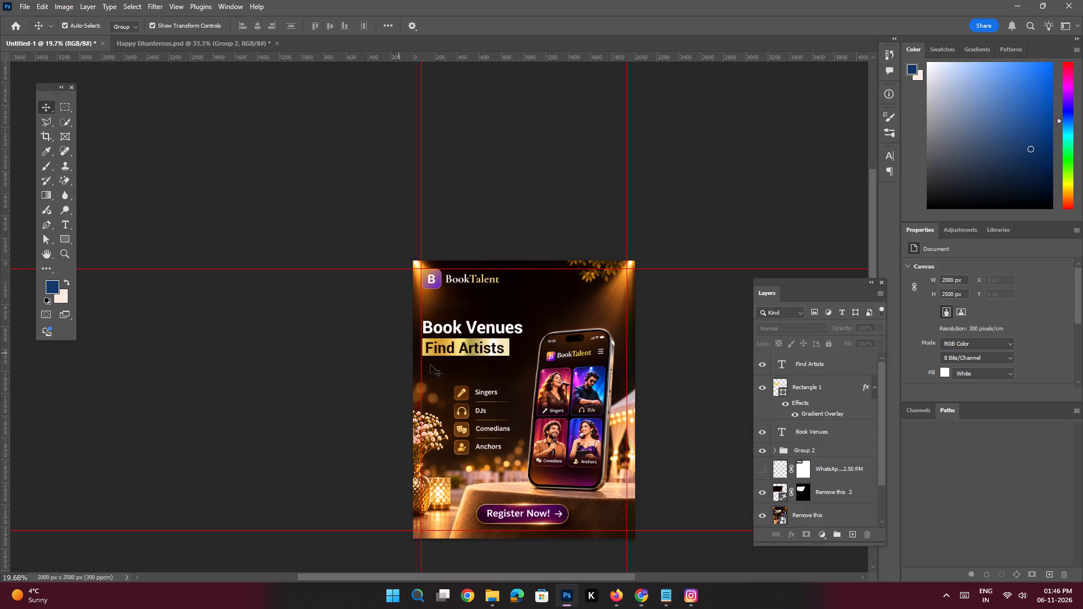
key(space)
ctrl+drag(466, 356, 485, 394)
click(812, 357)
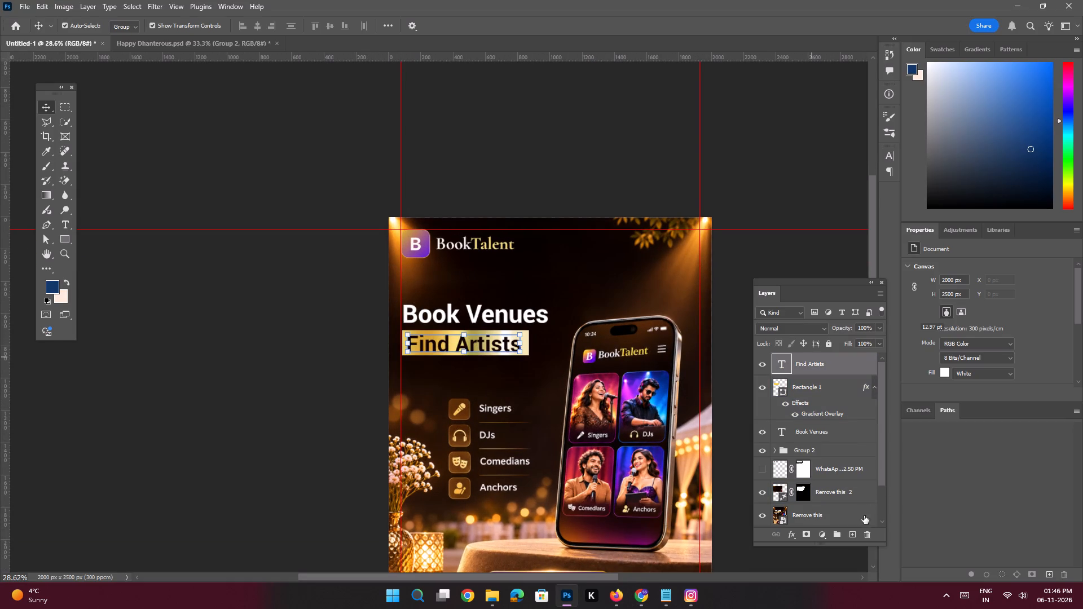
click(856, 537)
key(space)
ctrl+drag(436, 375, 452, 398)
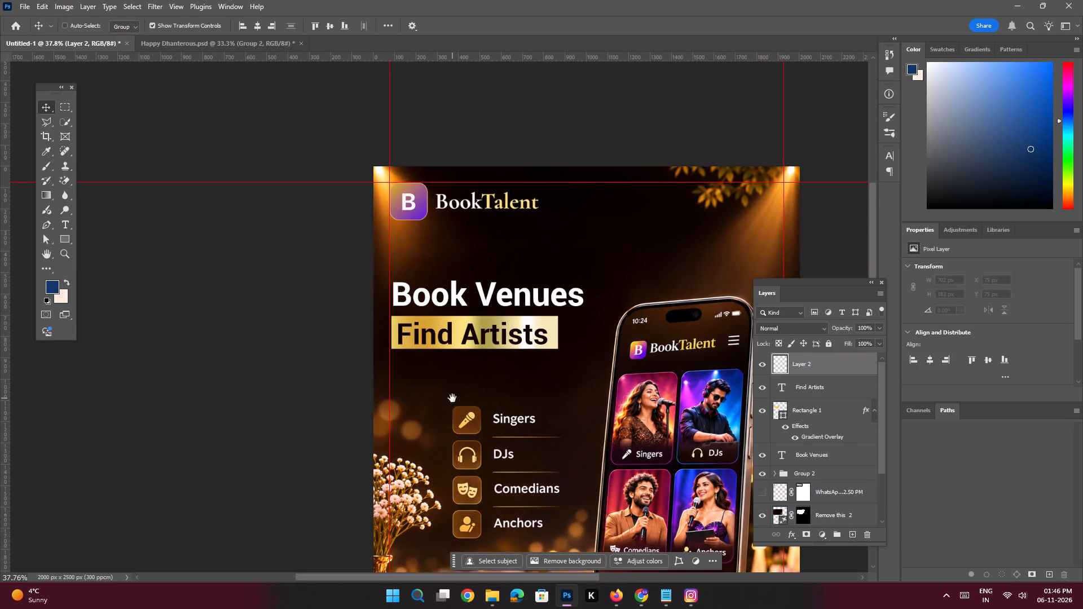
key(t)
click(429, 386)
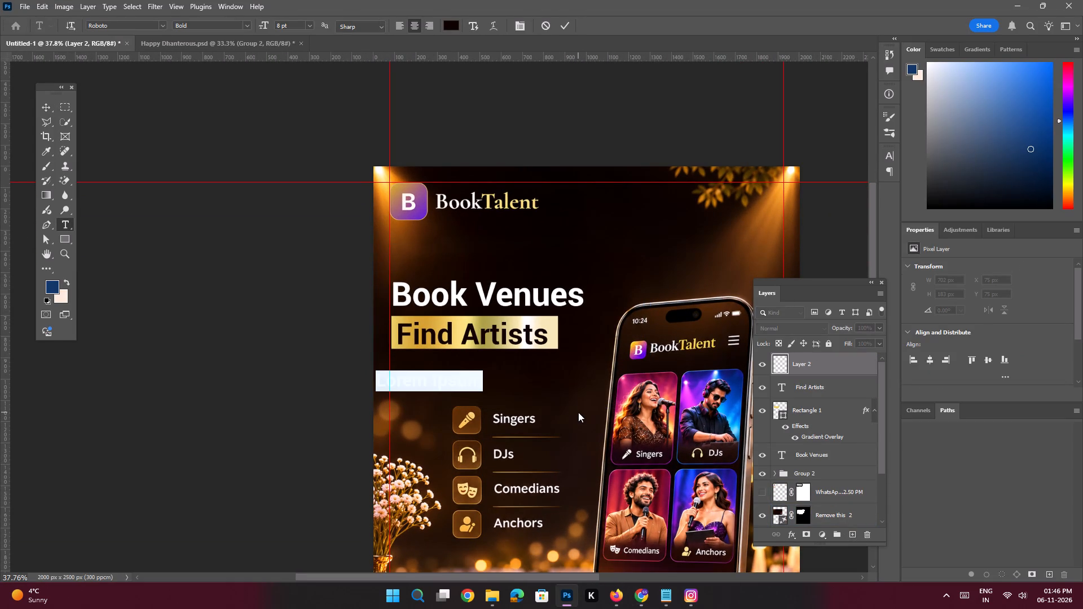
text(All)
key(space)
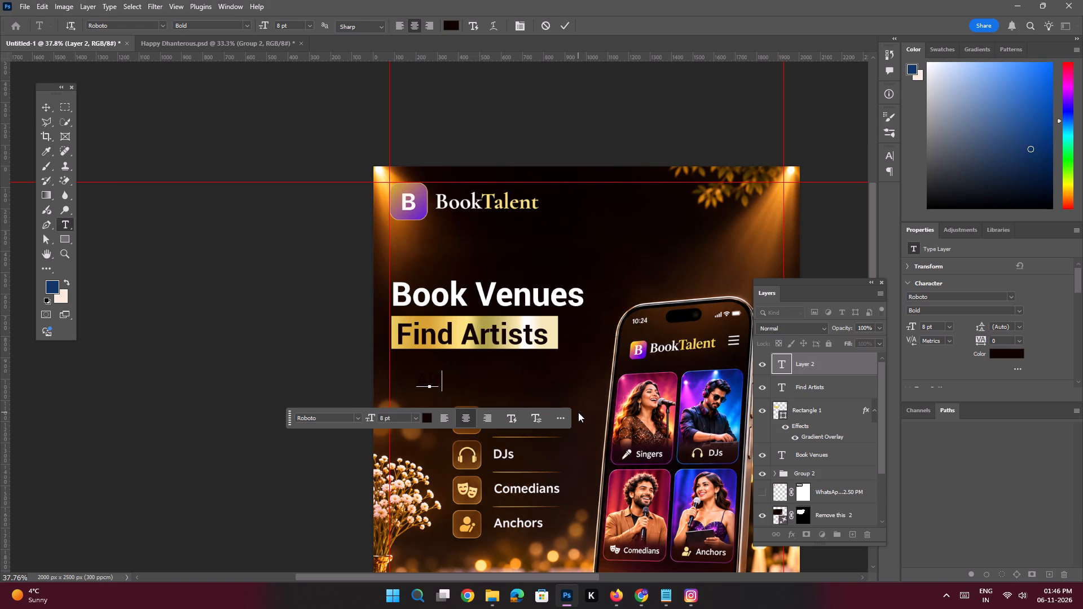
text(online)
key(Return)
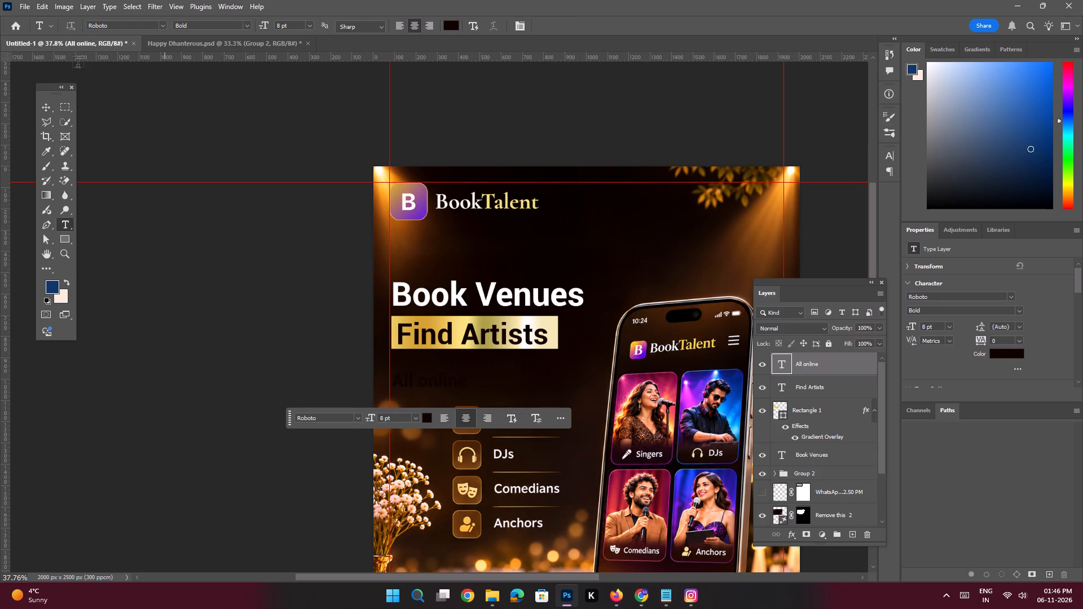
click(47, 107)
Colour the All online text white and set its Roboto weight to Regular.
click(992, 354)
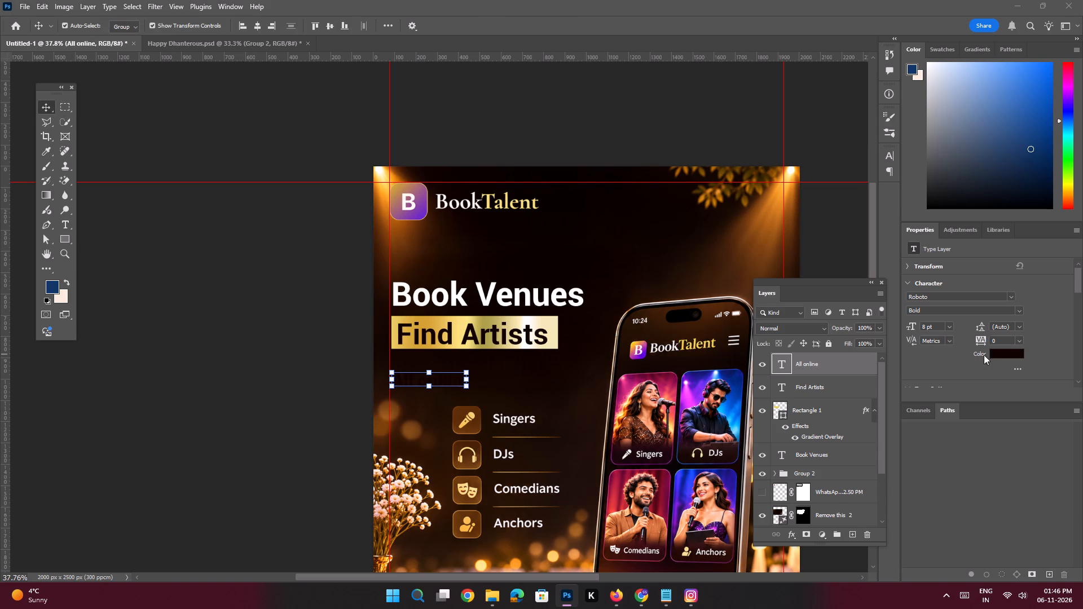
drag(825, 438, 615, 272)
key(Return)
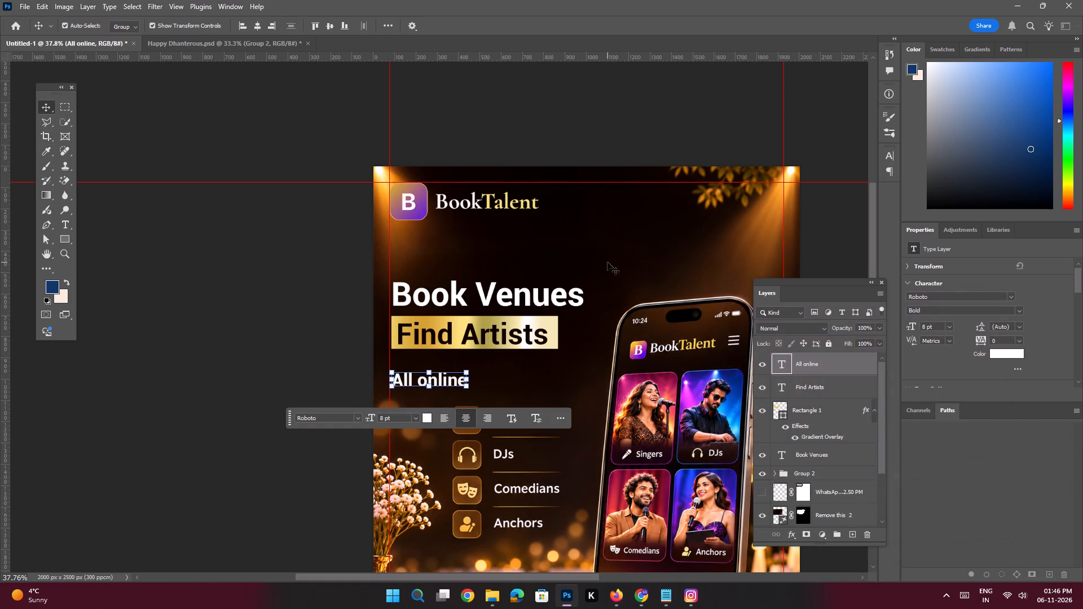
click(1022, 311)
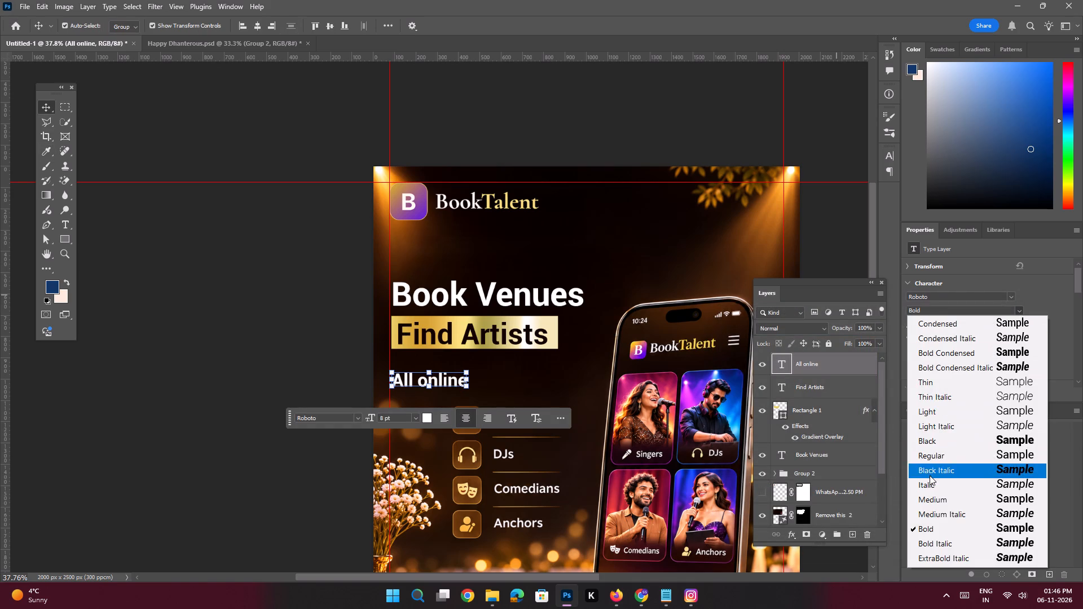
click(932, 454)
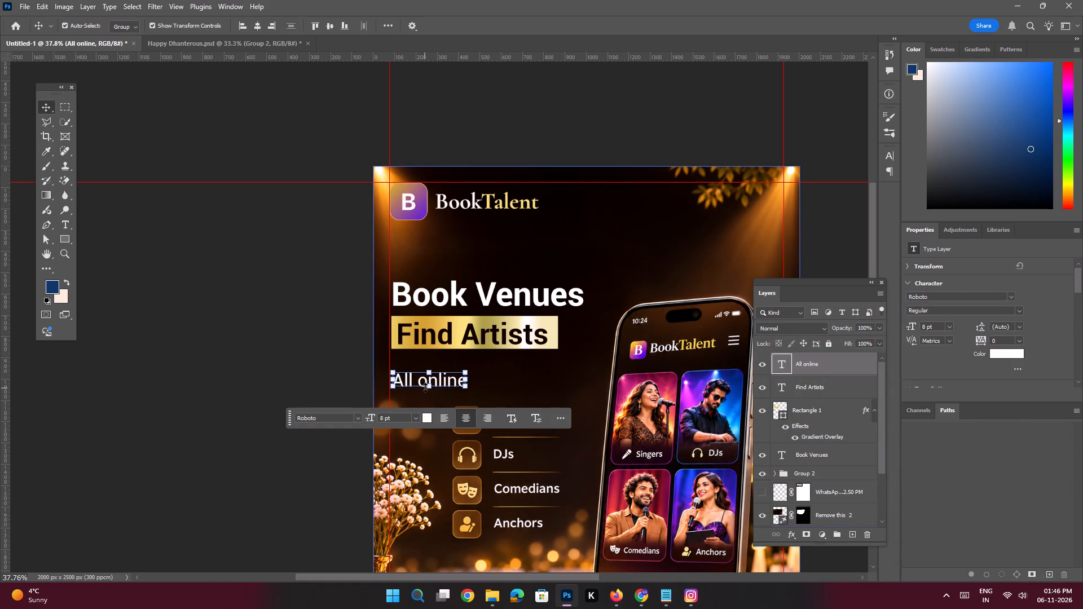
Scale the All online text to about 88.9% and move it right, centred at about X 534 px, Y 1010 px.
click(429, 385)
drag(446, 382, 447, 382)
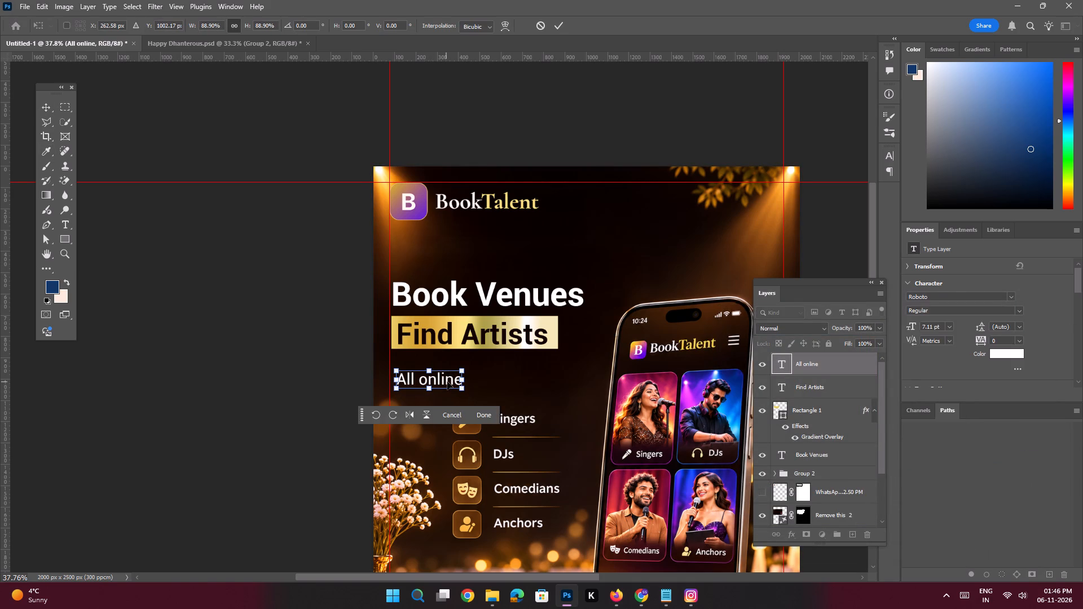
drag(447, 382, 500, 384)
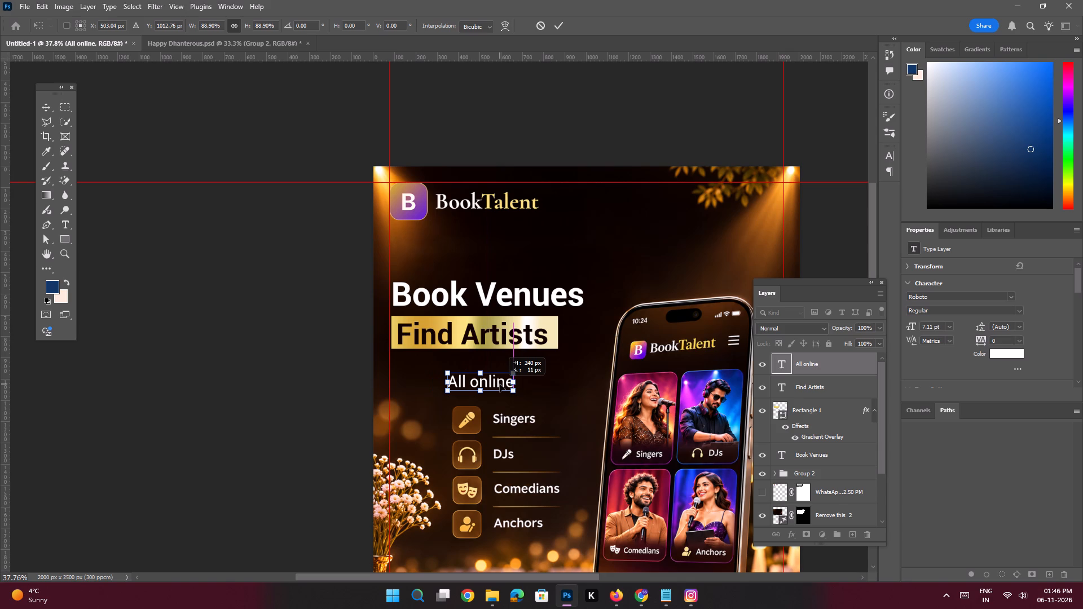
drag(500, 384, 504, 383)
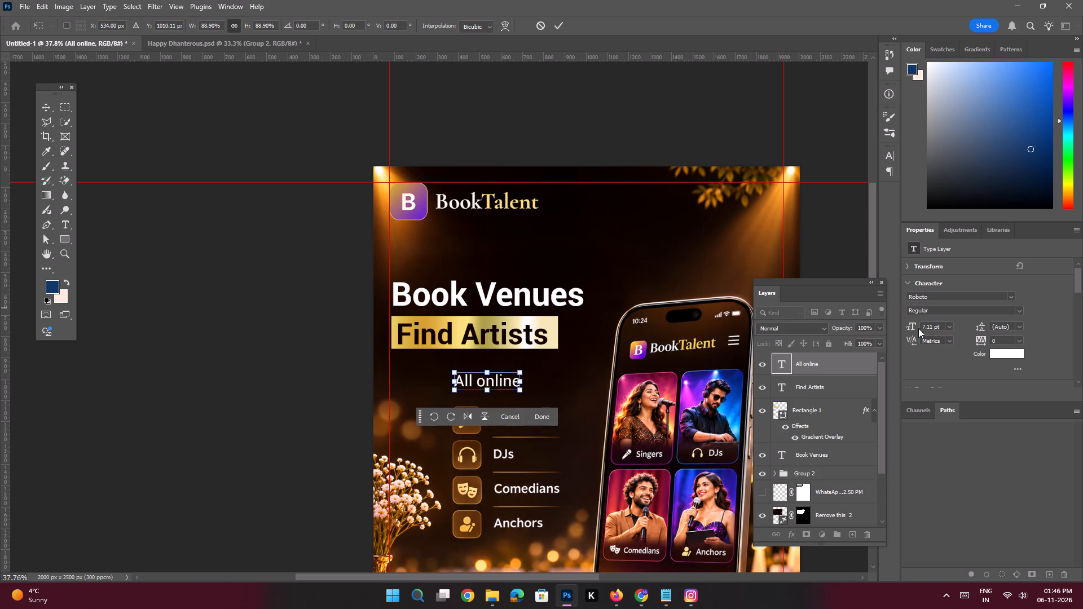
drag(934, 327, 886, 302)
key(Return)
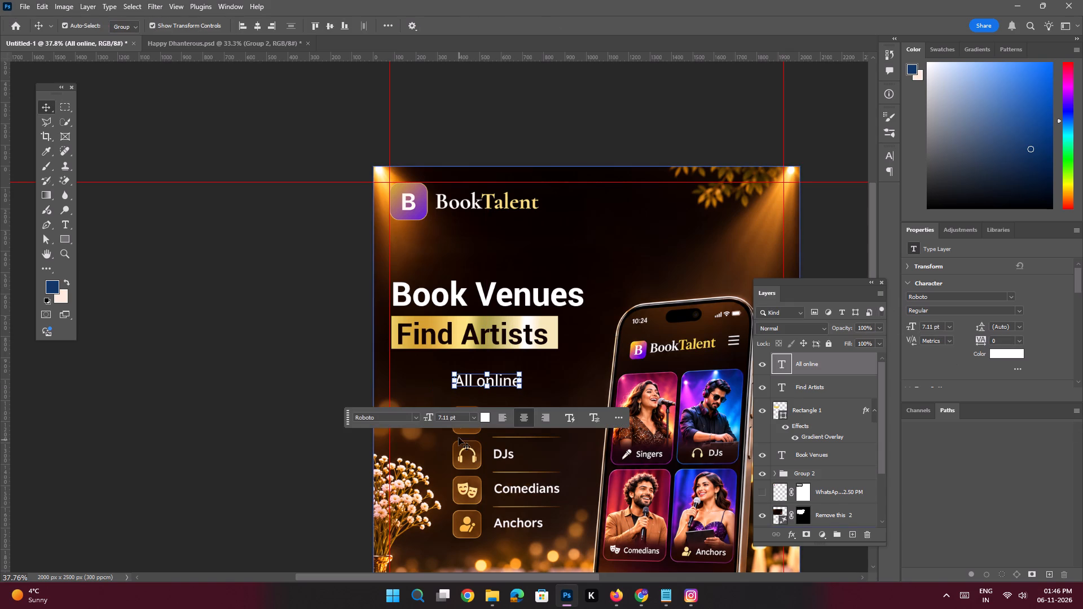
Set the All online text's font size to 9 pt.
drag(449, 418, 413, 403)
key(9)
key(Return)
Move the All online text horizontally about 40 px to the right, placing it above the Singers–Anchors list, and deselect it.
key(space)
ctrl+drag(468, 378, 504, 405)
shift+drag(513, 383, 529, 383)
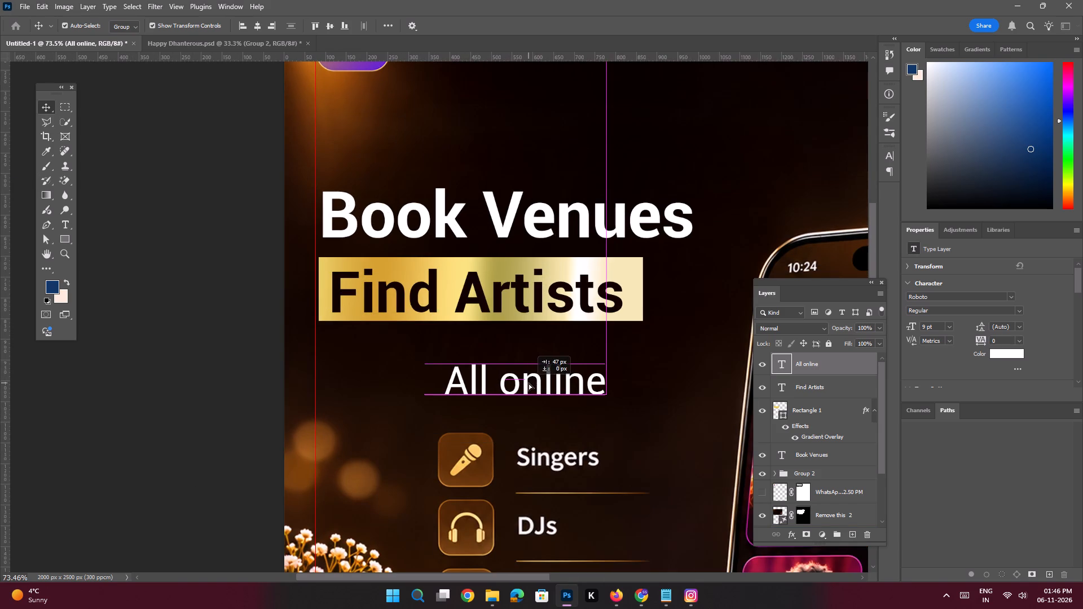
shift+drag(529, 383, 526, 383)
key(space)
ctrl+drag(521, 370, 461, 352)
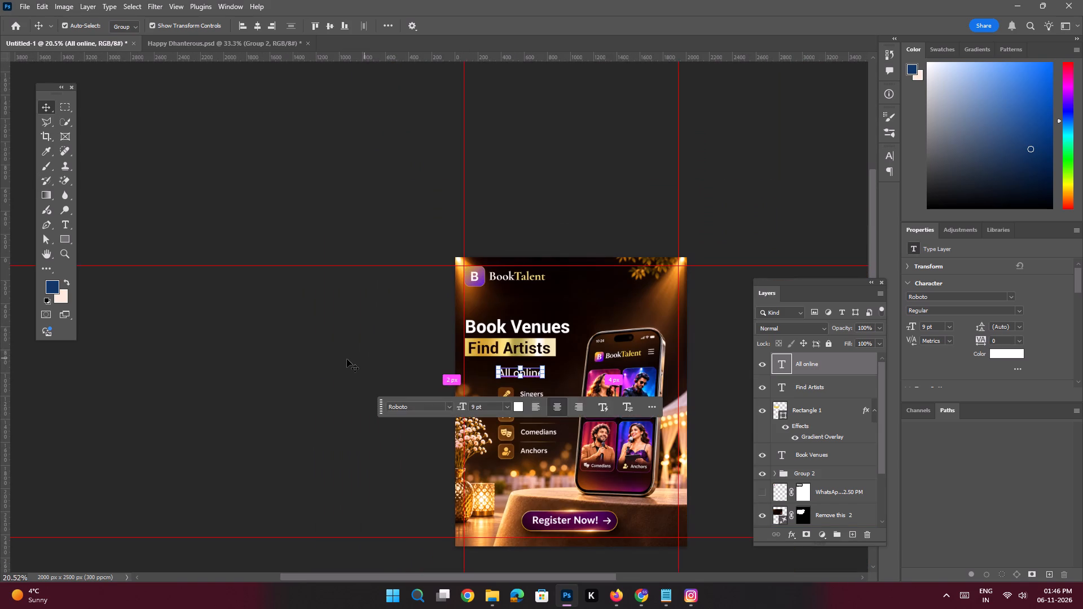
click(346, 359)
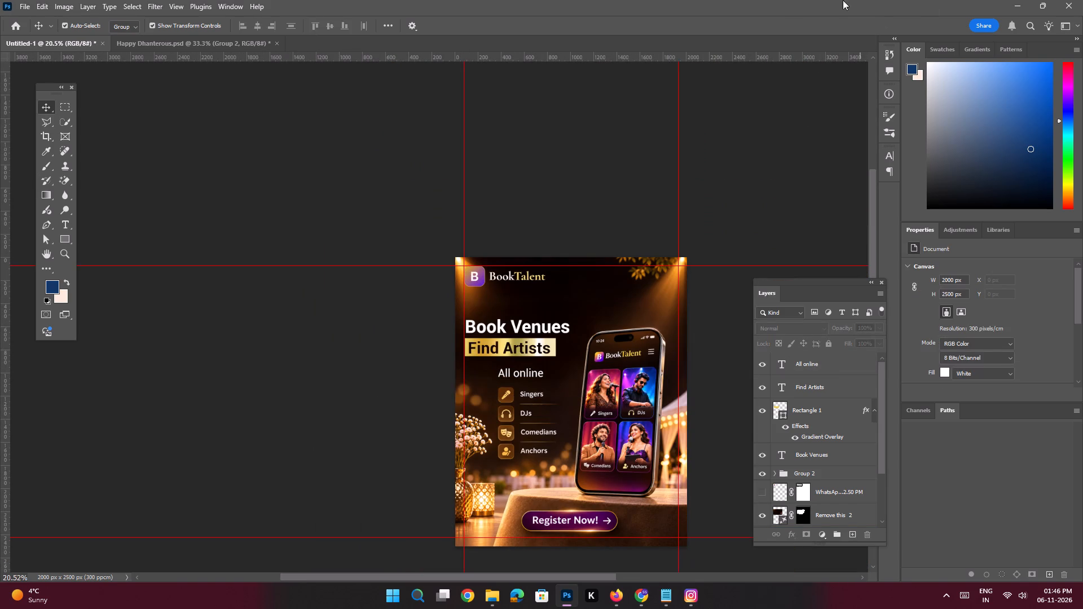
Outline the Register Now! button on the Remove this layer with the Polygonal Lasso and run Generative Fill with the prompt "Remove this".
key(space)
ctrl+drag(553, 442, 589, 473)
drag(590, 473, 527, 257)
ctrl+drag(546, 378, 571, 402)
drag(615, 380, 577, 376)
drag(593, 370, 559, 369)
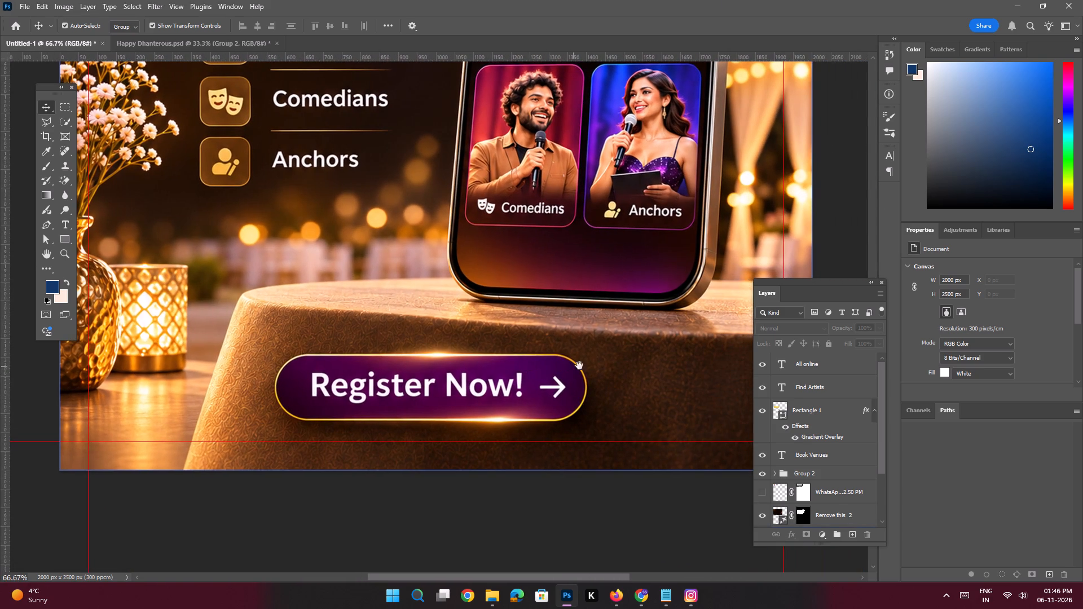
click(641, 351)
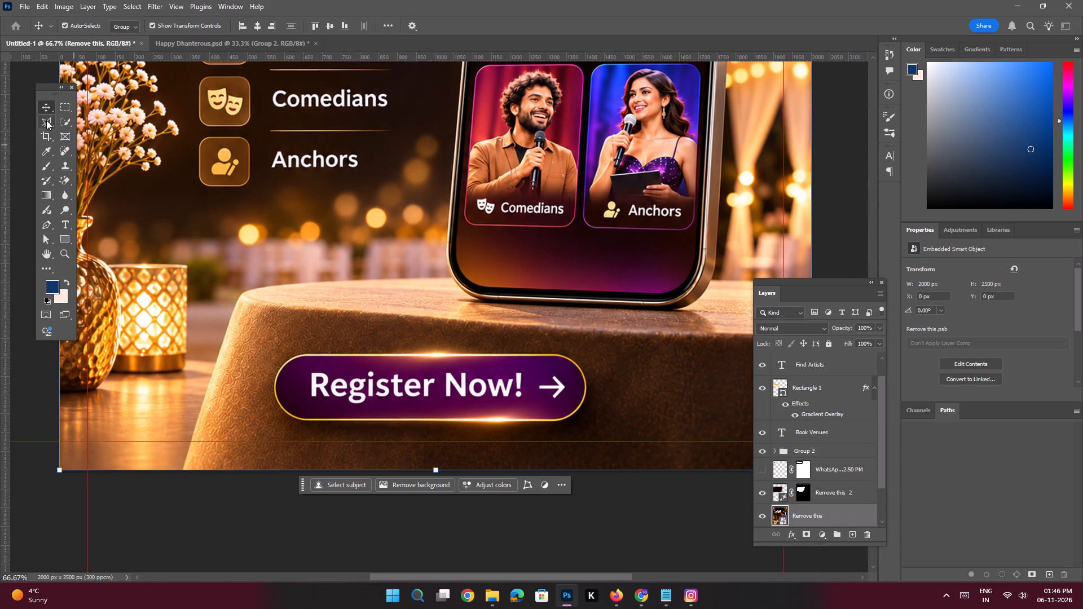
click(46, 120)
click(304, 342)
click(437, 338)
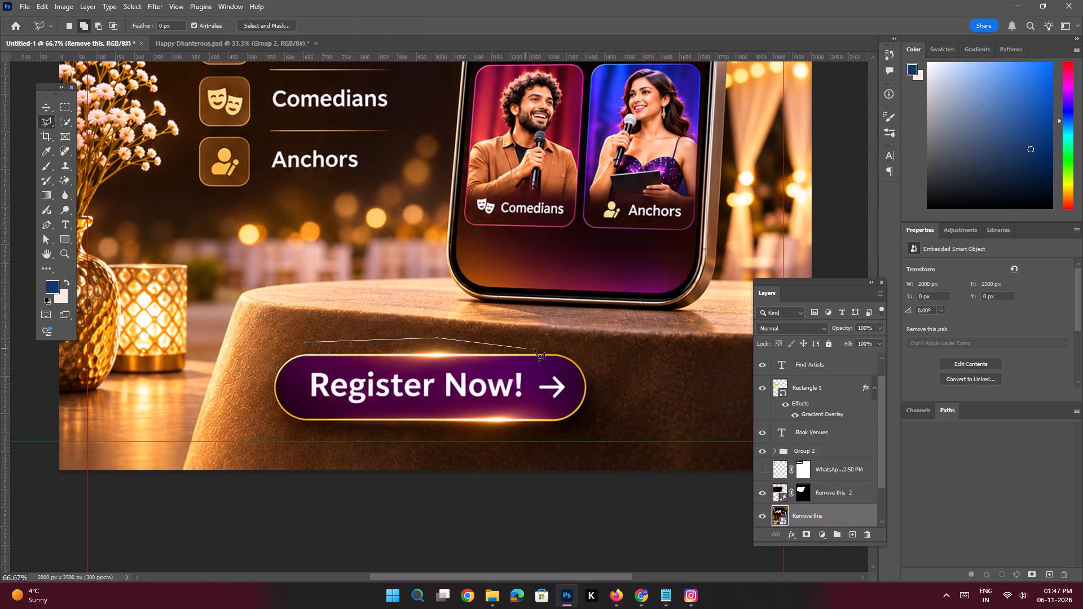
click(555, 345)
click(624, 359)
click(628, 411)
click(614, 425)
click(570, 438)
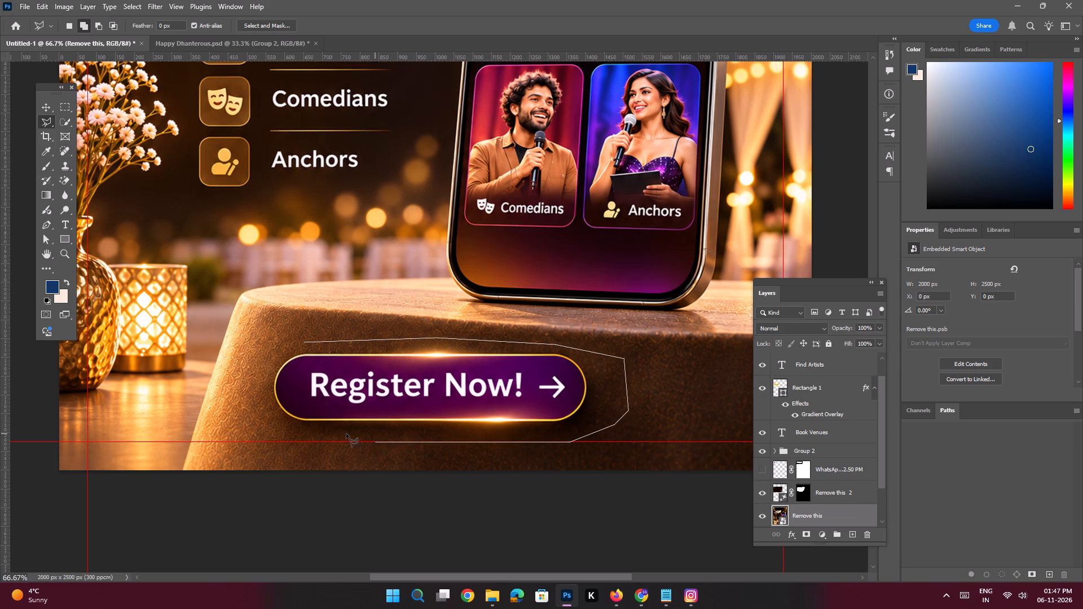
shift+click(265, 442)
click(262, 384)
click(261, 361)
click(303, 342)
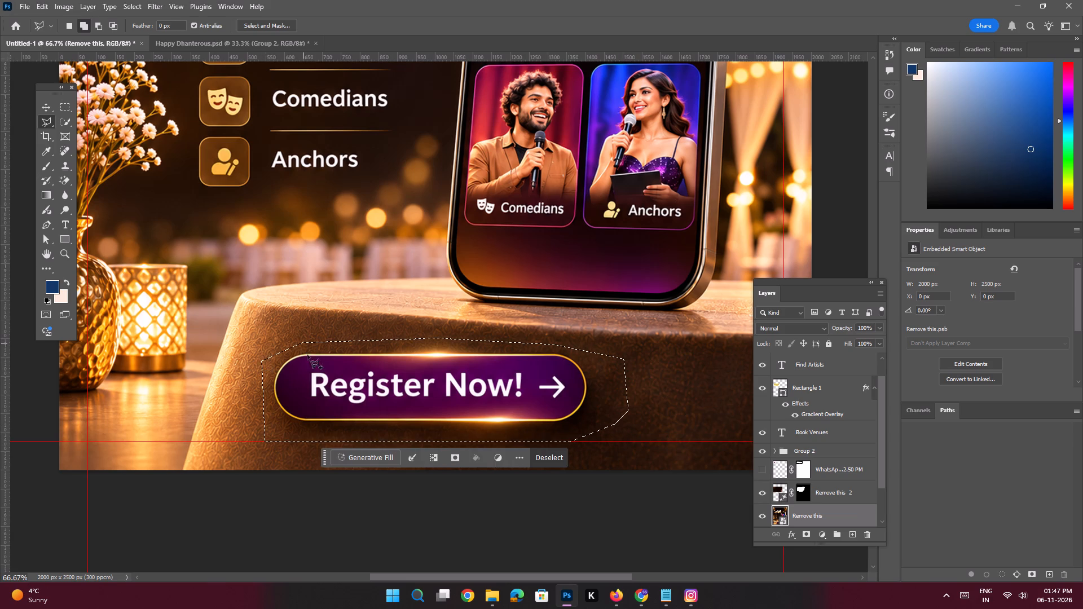
click(371, 454)
text(Remove this)
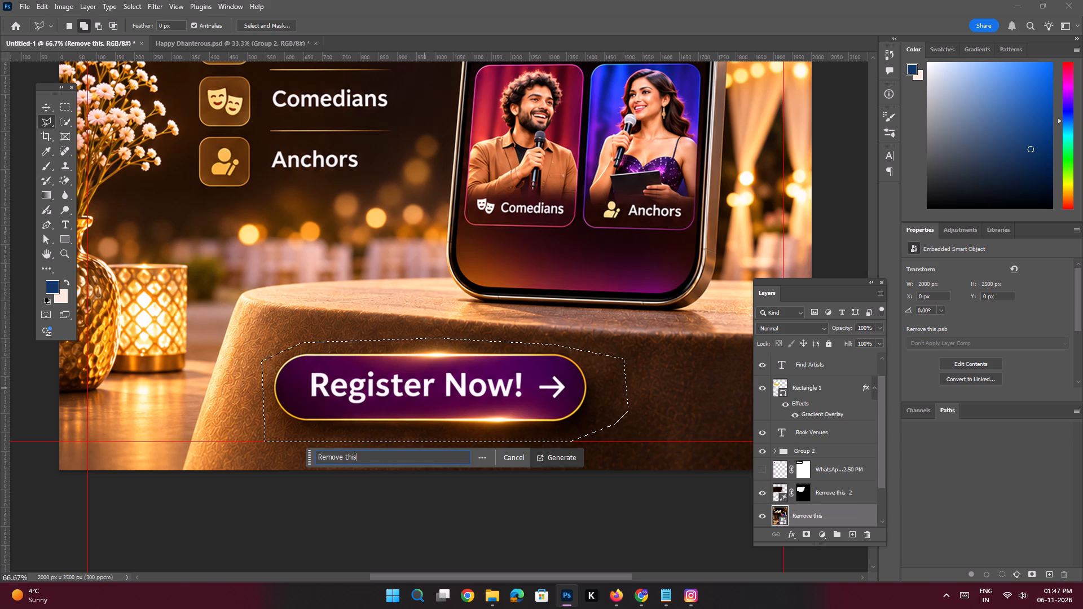
key(space)
key(Return)
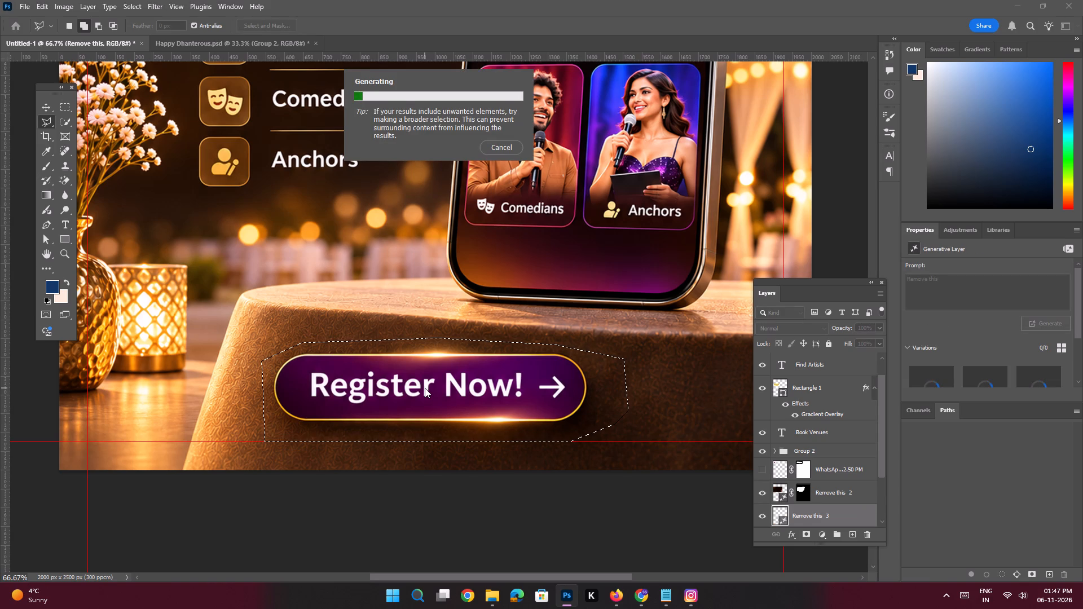
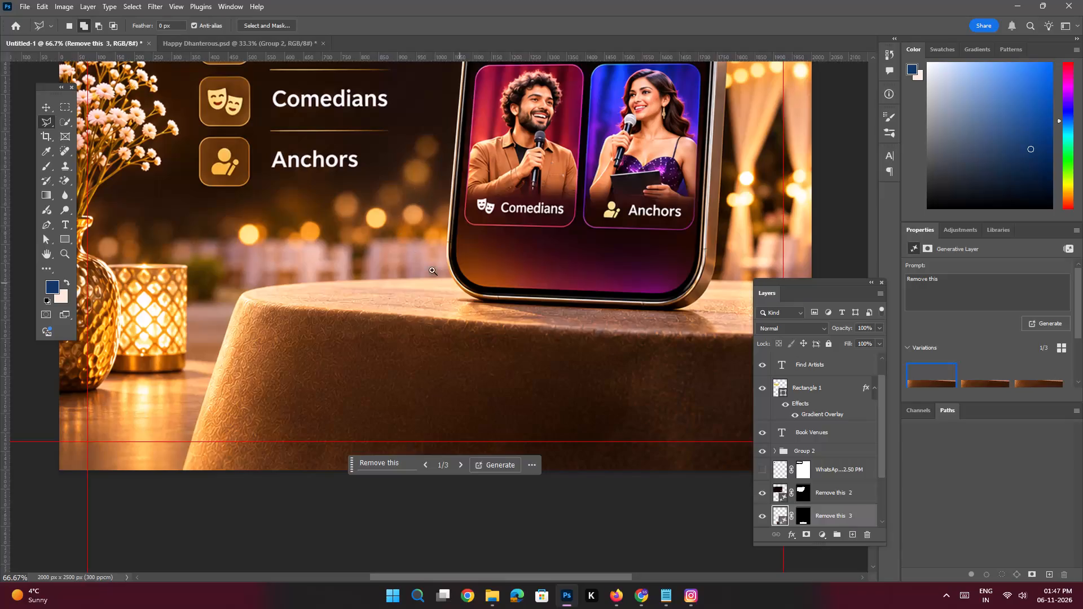
Duplicate the gold gradient bar behind Find Artists straight down to about X 83 px, Y 1717 px.
drag(430, 194, 433, 244)
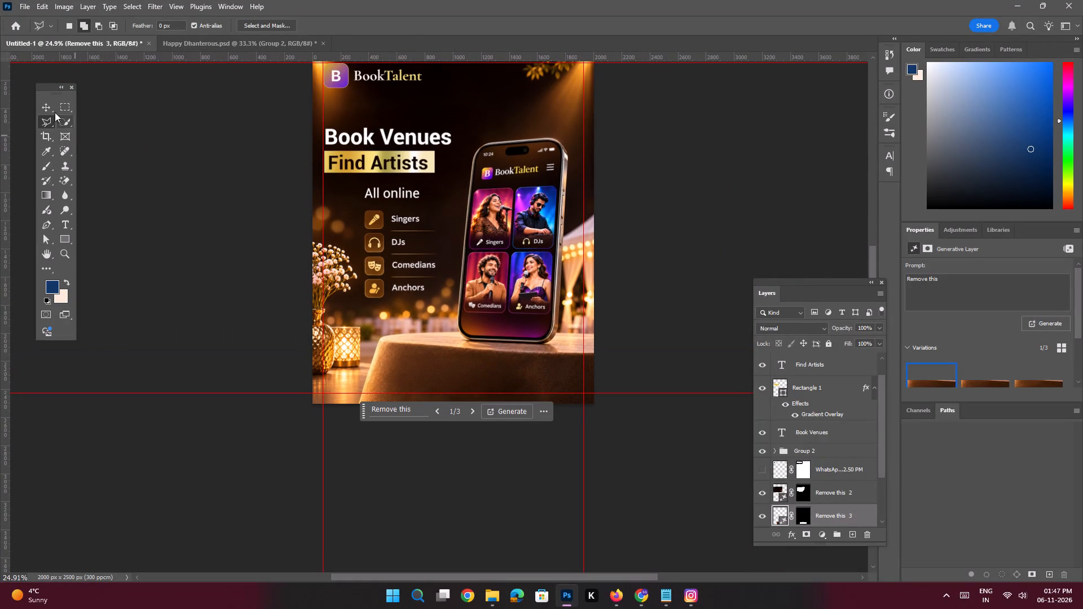
click(48, 108)
click(101, 167)
key(space)
ctrl+drag(428, 155, 471, 213)
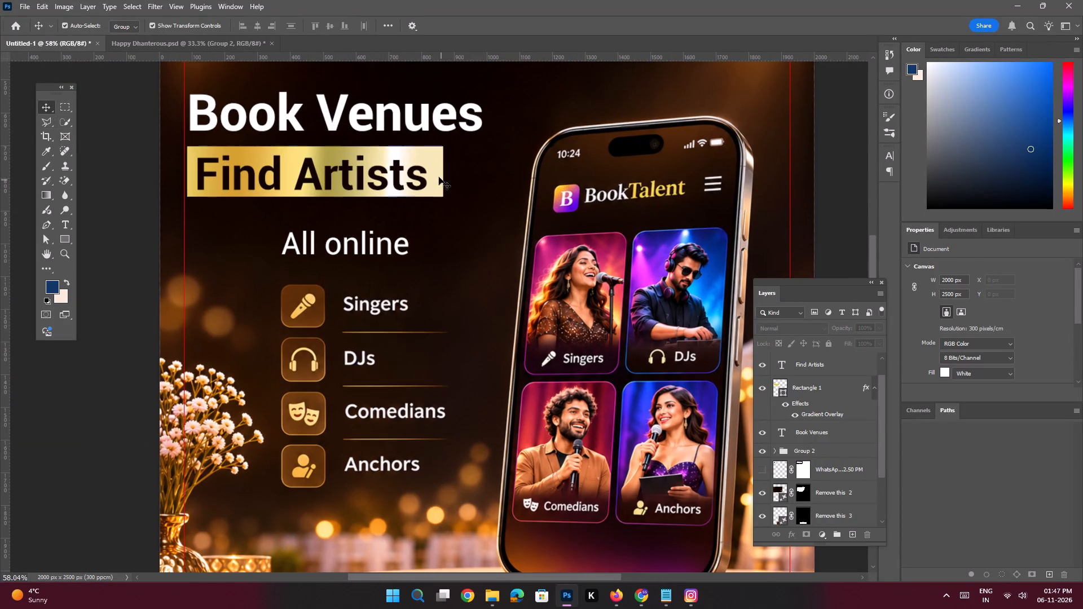
click(438, 175)
alt+shift+drag(433, 169, 426, 385)
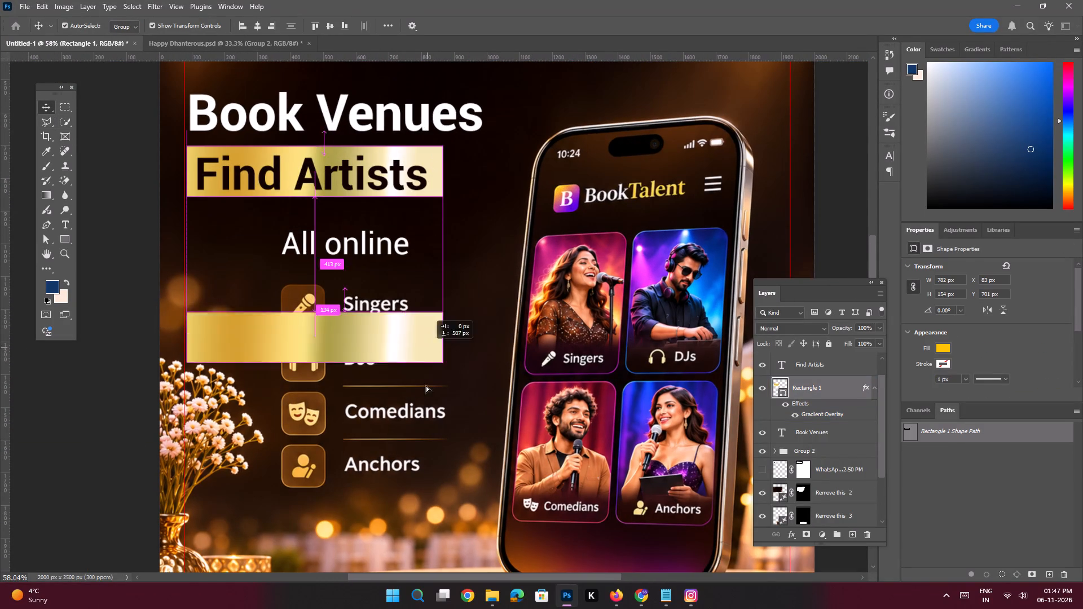
alt+shift+drag(426, 385, 420, 501)
Move the copied gold bar onto the table at the poster's bottom, centred horizontally, at about X 609 px, Y 2208 px.
key(space)
key(space)
key(space)
key(space)
key(space)
key(space)
drag(420, 491, 362, 283)
drag(354, 291, 488, 441)
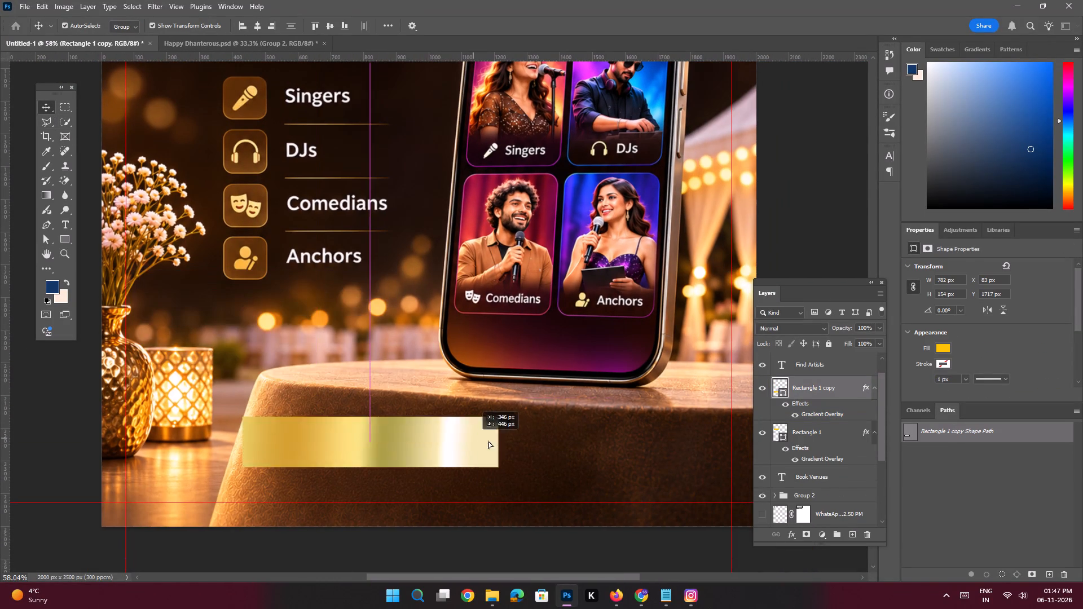
drag(488, 441, 537, 440)
double_click(258, 25)
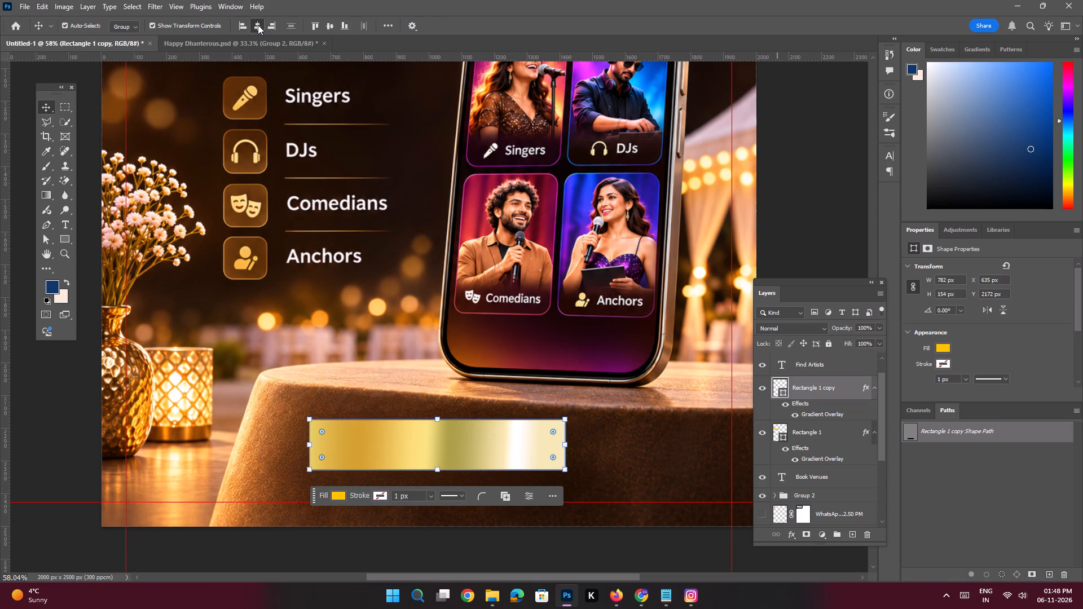
shift+drag(472, 440, 472, 449)
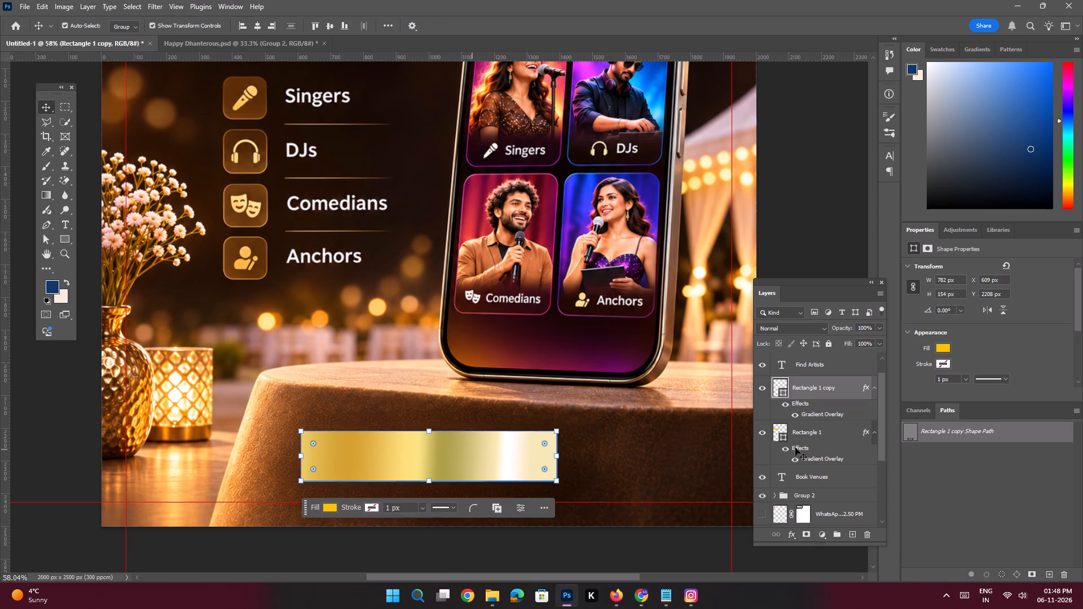
scroll(953, 323, down, 7)
drag(926, 343, 928, 345)
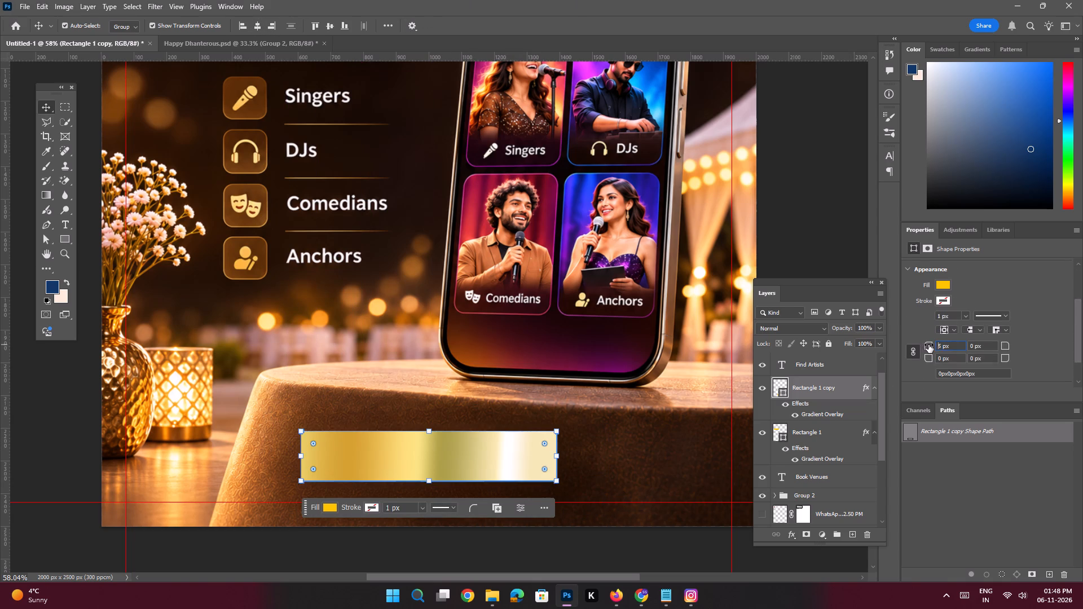
drag(928, 345, 937, 347)
key(space)
ctrl+drag(554, 350, 523, 343)
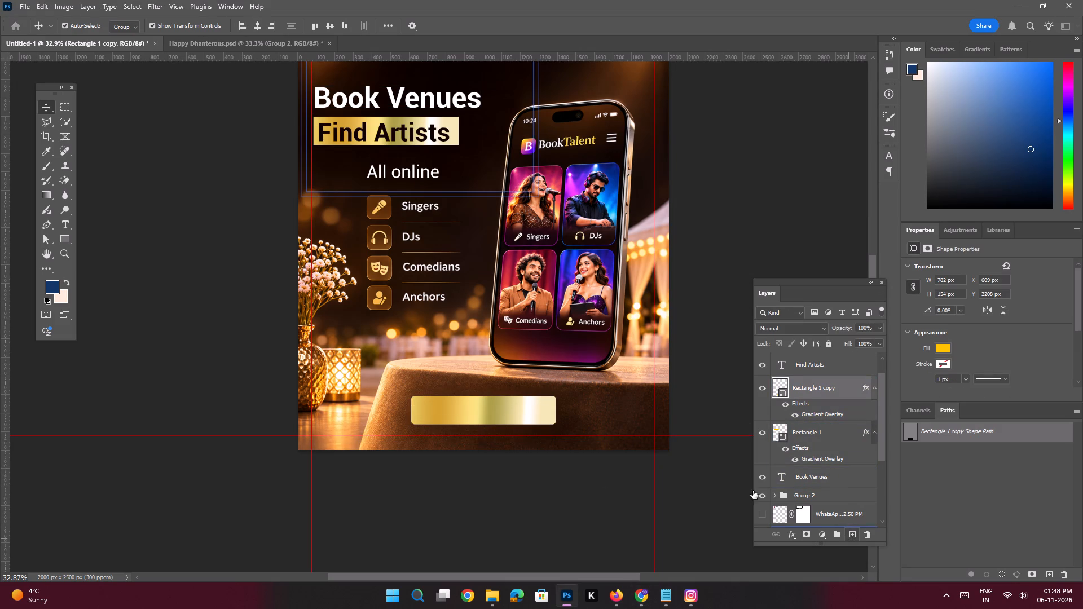
Add the text Register Now over the lower gold bar, checking the wording against the ChatGPT reference poster.
key(space)
ctrl+drag(439, 404, 463, 435)
key(t)
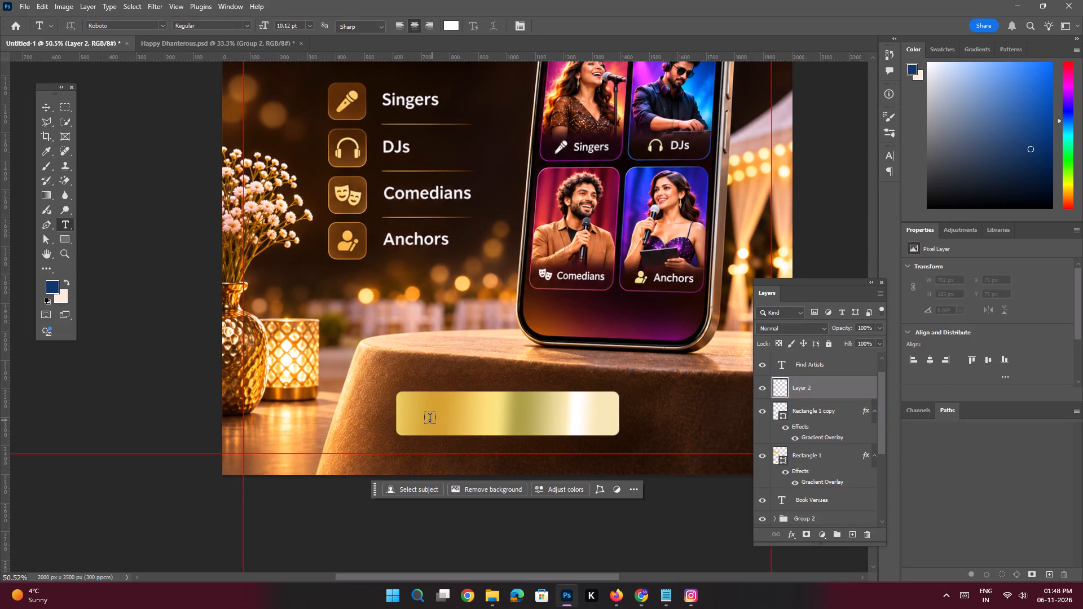
click(428, 418)
key(alt+Tab)
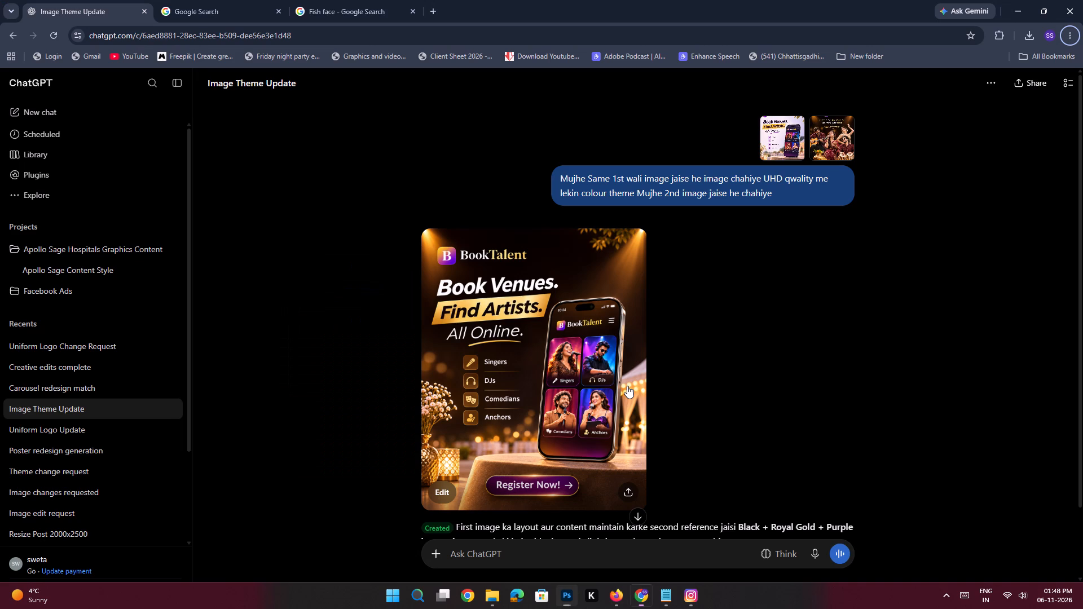
key(alt+Tab)
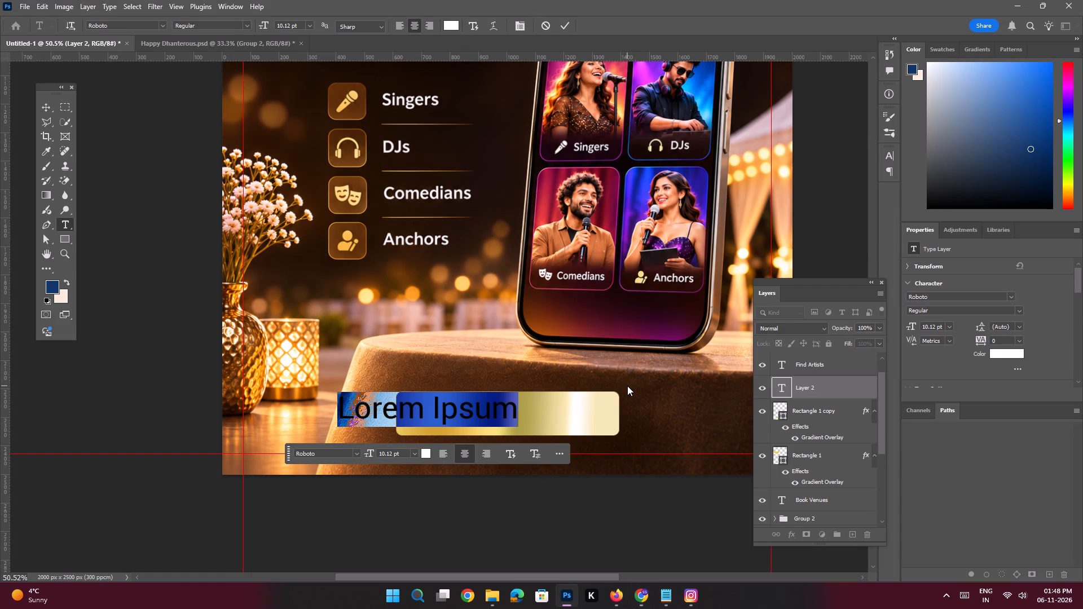
text(Re)
key(alt+Tab)
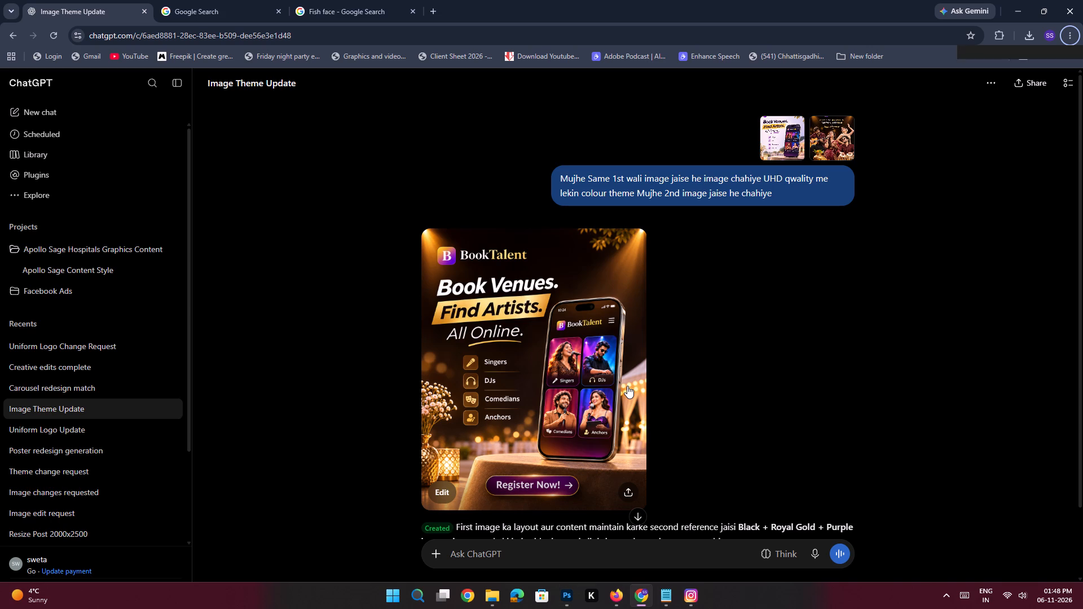
key(alt+Tab)
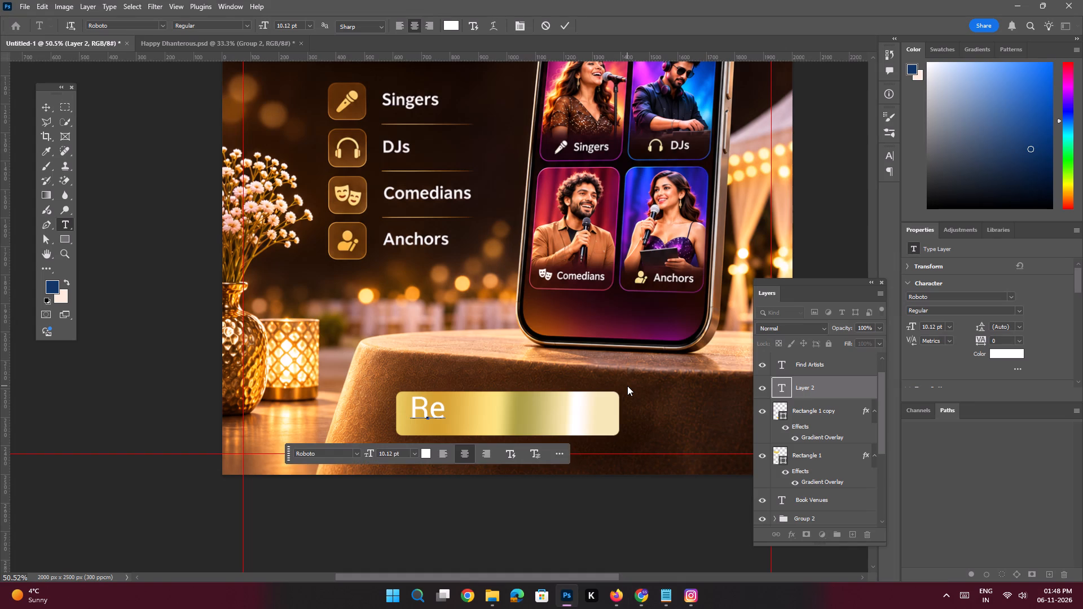
text(gi)
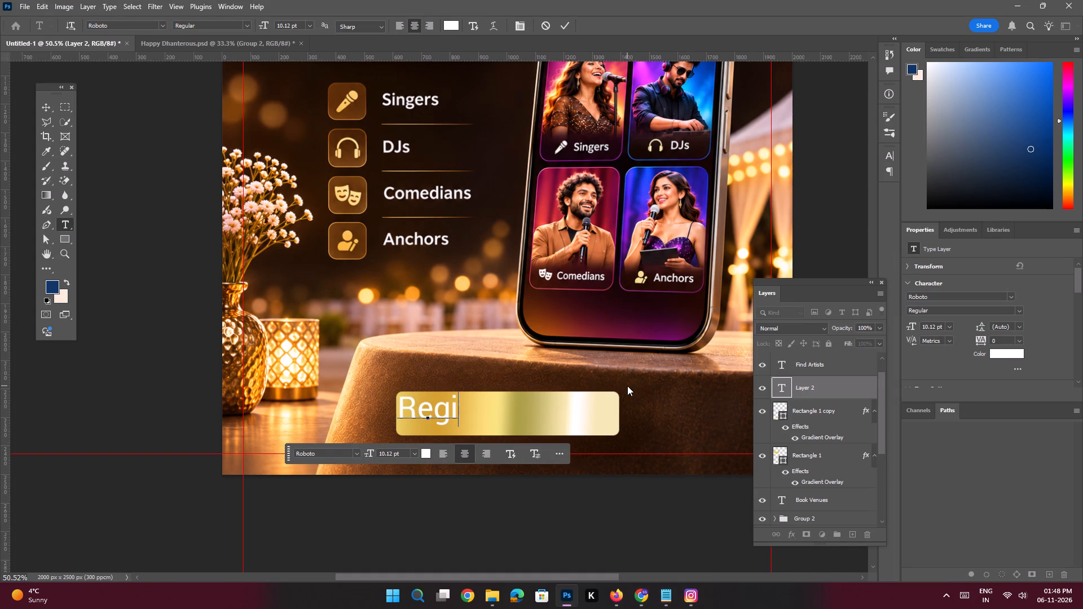
key(alt+Tab)
key(alt+Tab)
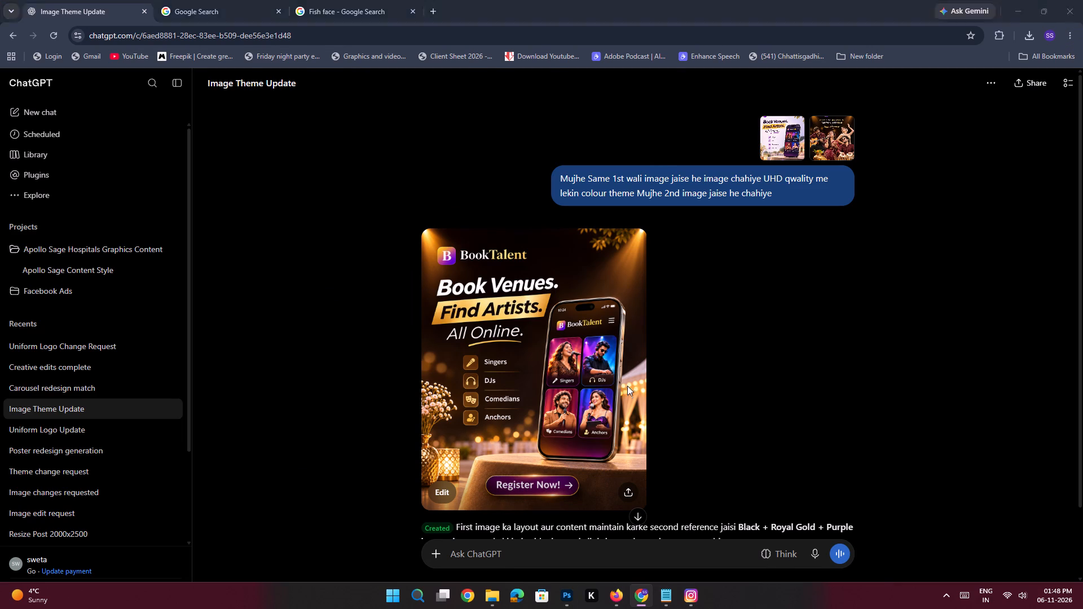
text(ster)
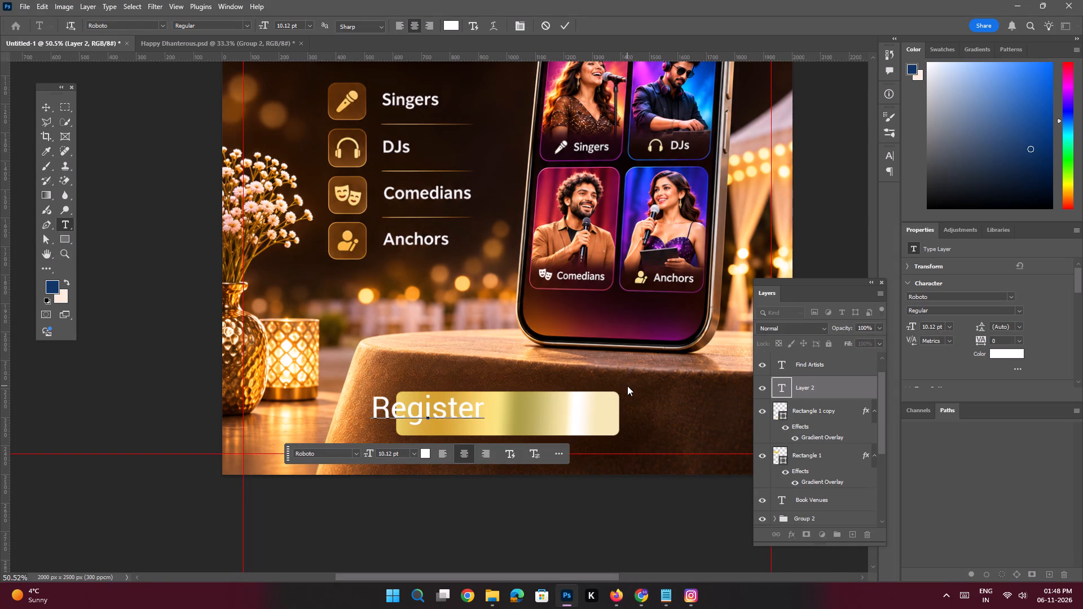
key(alt+Tab)
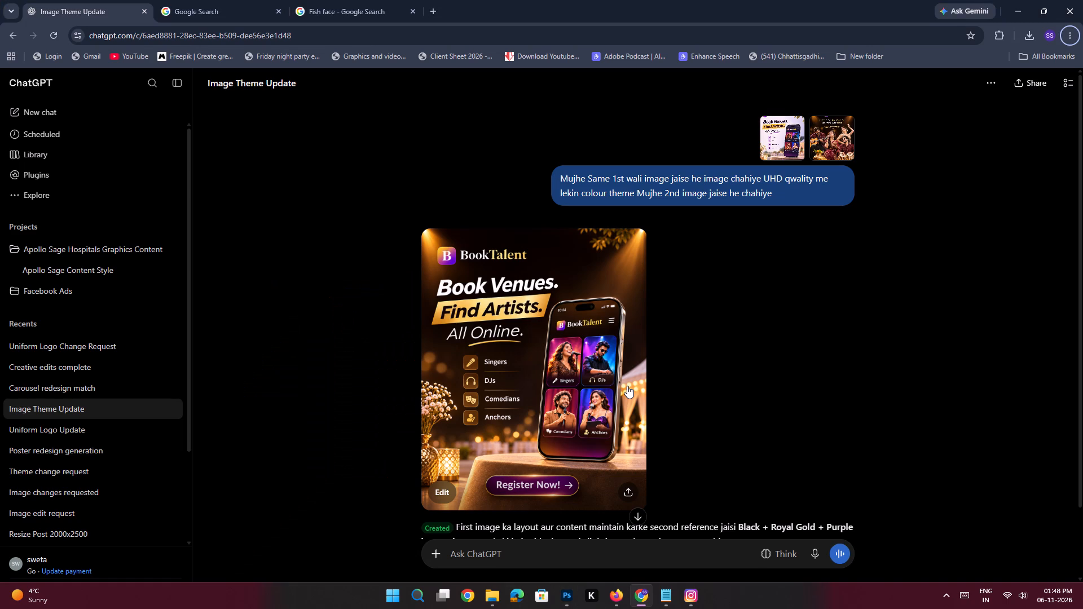
key(alt+Tab)
key(space)
text(Now)
key(Return)
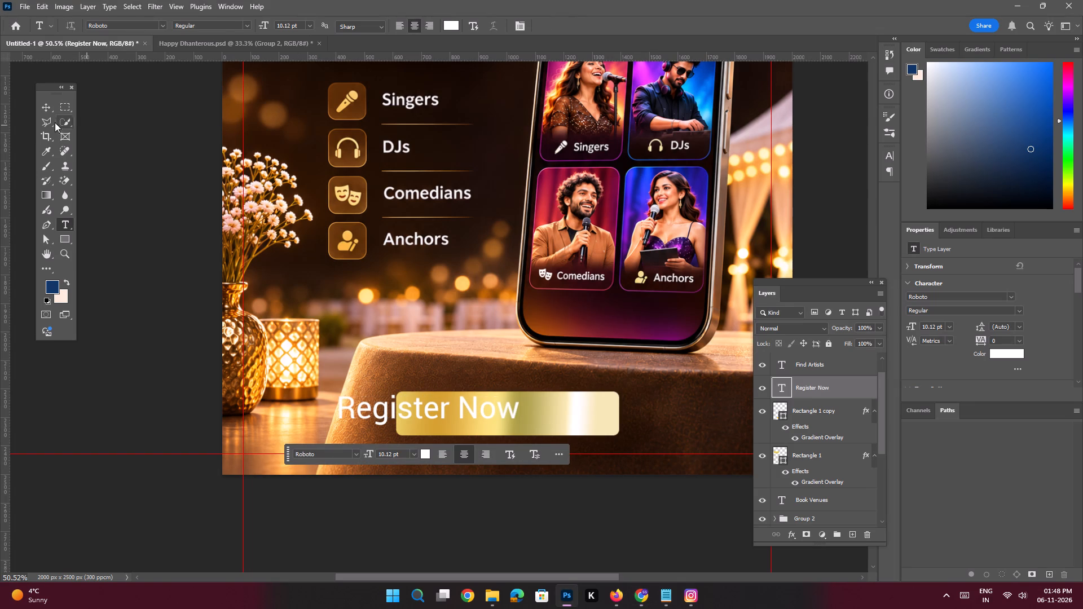
Centre the Register Now text horizontally on the poster and shift it slightly down to sit mid-height on the gold bar.
click(45, 104)
click(259, 29)
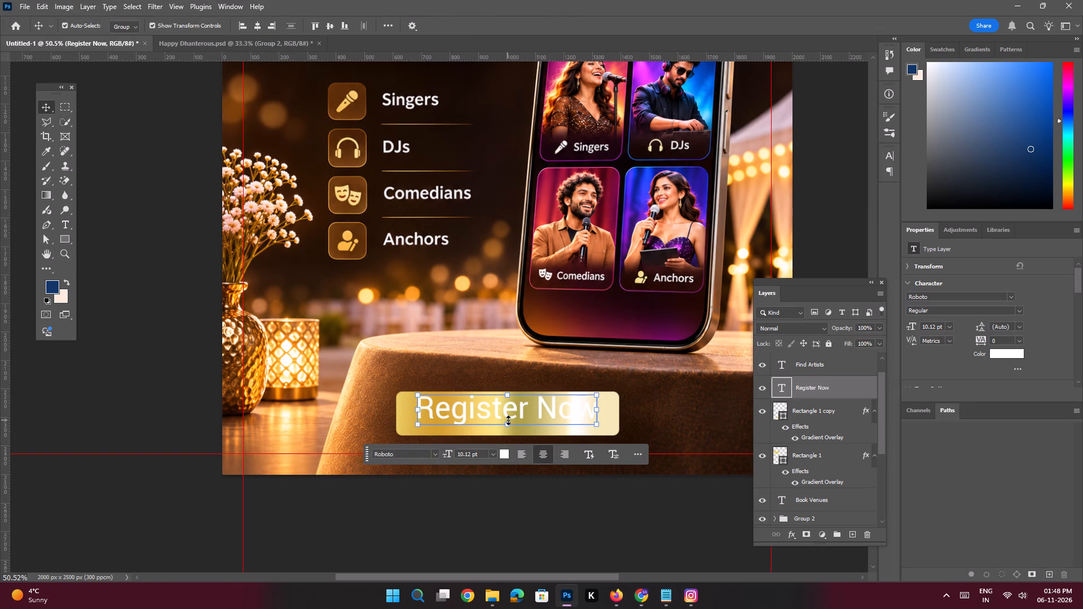
shift+drag(566, 409, 566, 417)
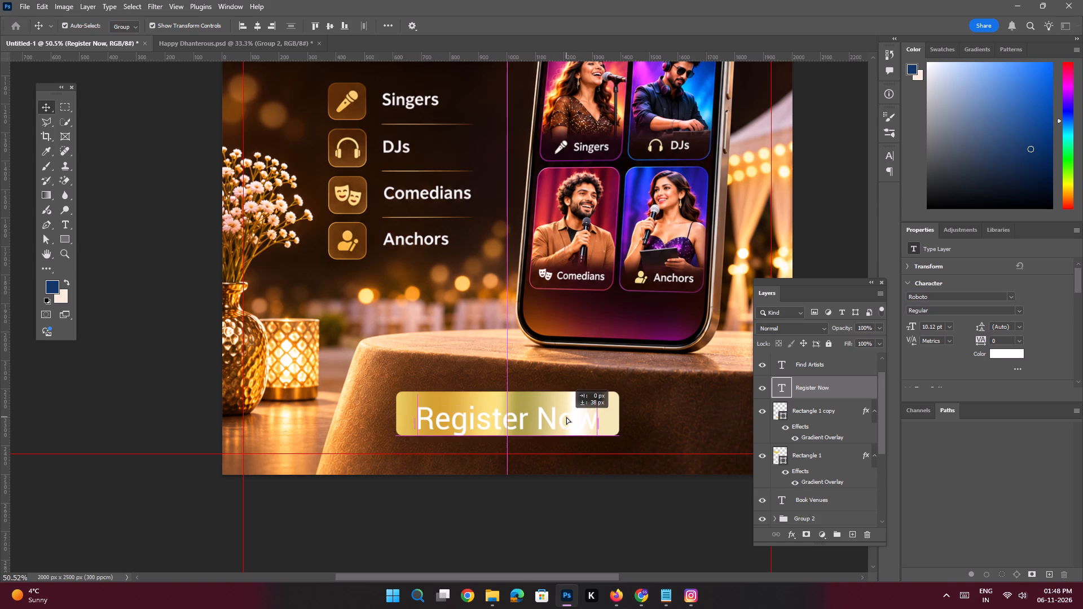
shift+drag(566, 417, 566, 414)
Set the Register Now text to Roboto Bold with the dark grey colour #292929, and deselect it.
click(1022, 310)
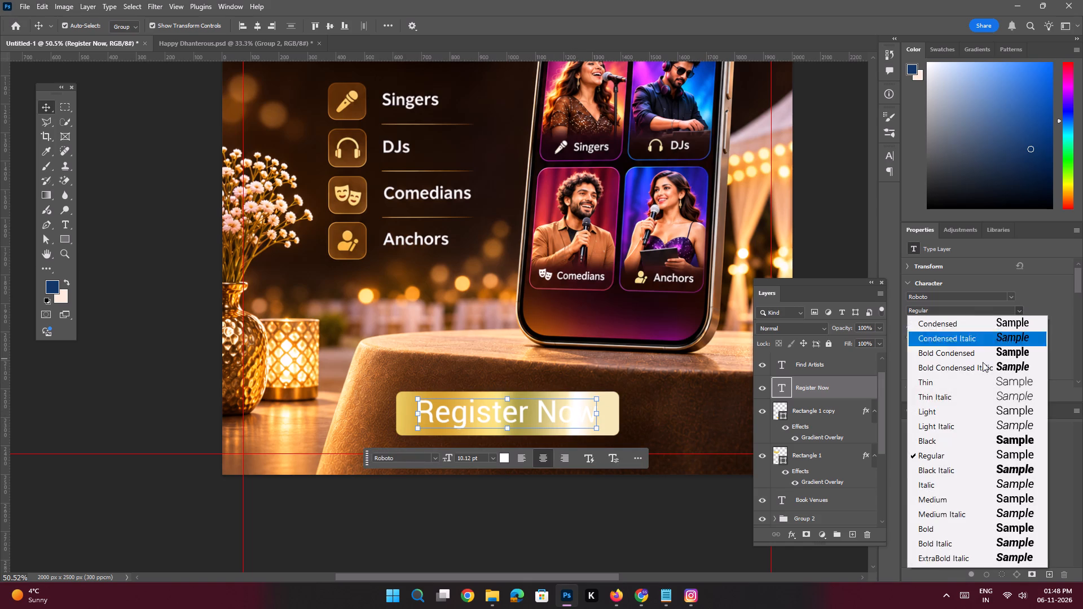
click(959, 523)
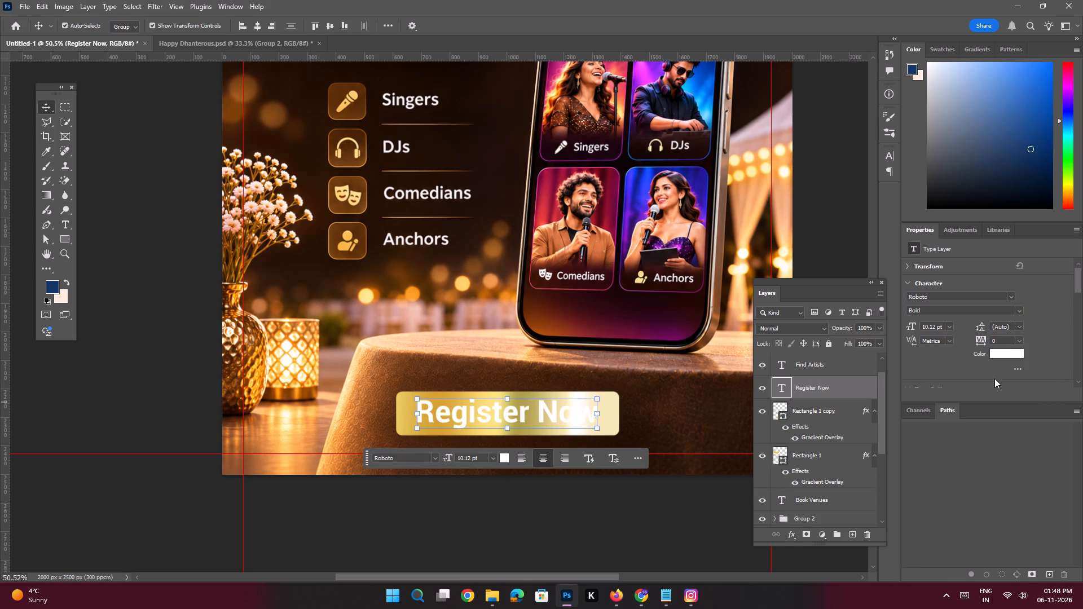
click(998, 355)
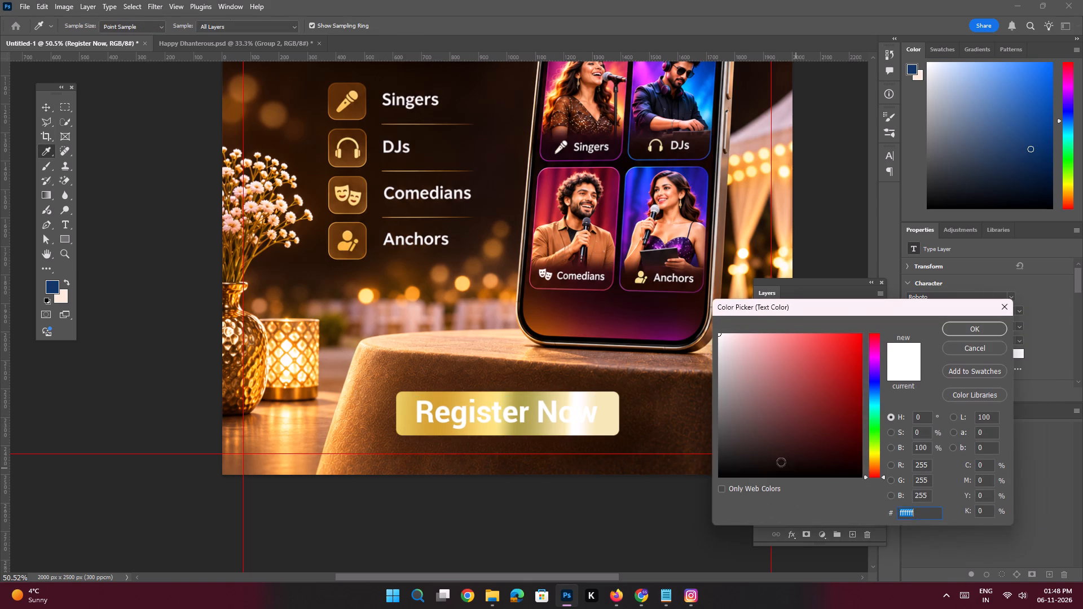
drag(772, 458, 662, 454)
key(Return)
key(Return)
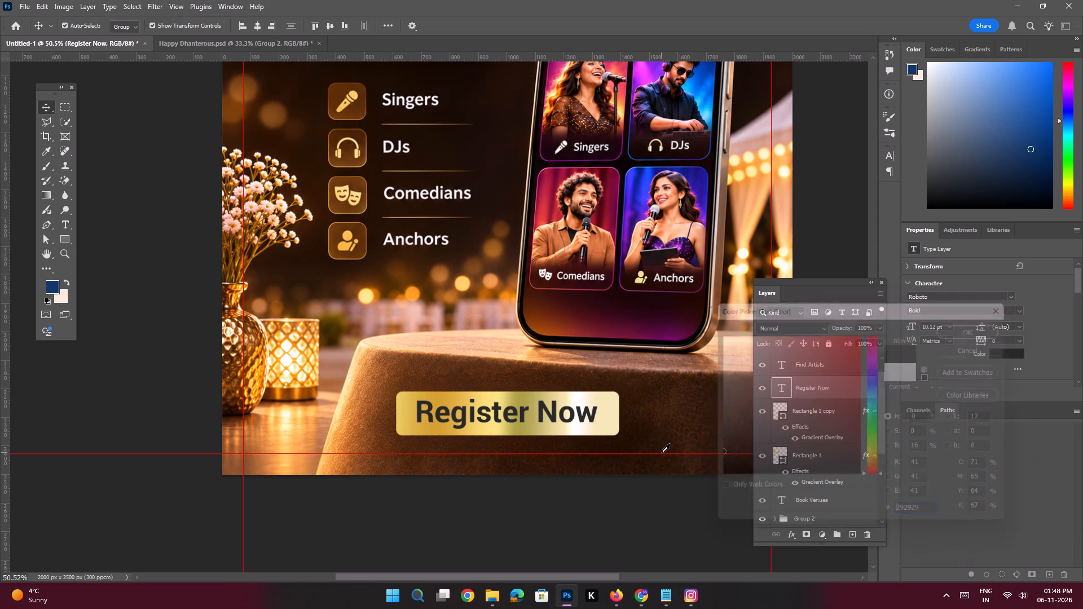
key(space)
ctrl+drag(566, 342, 518, 330)
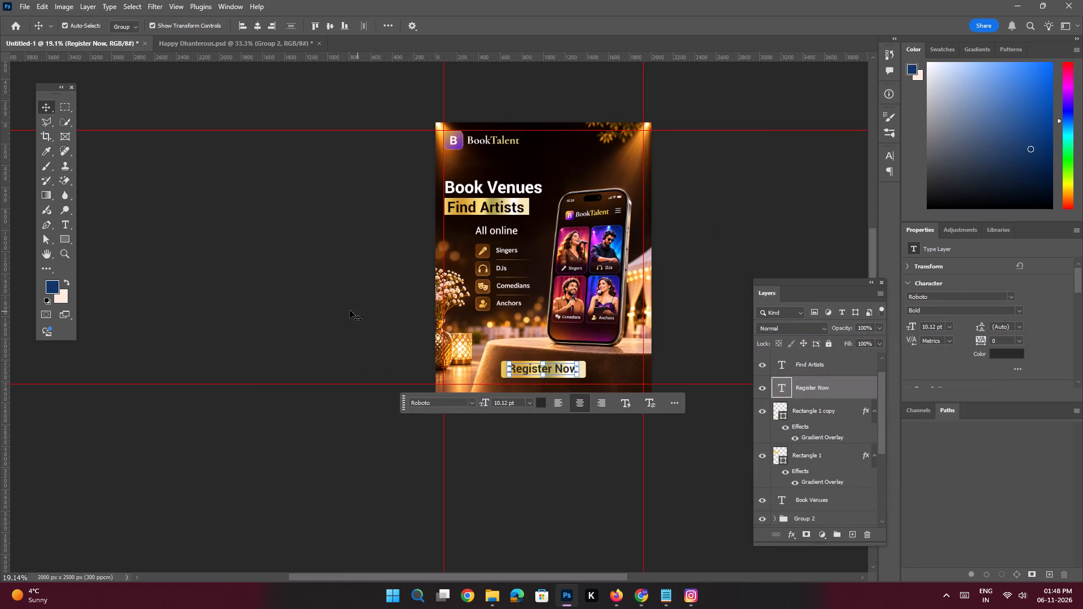
click(350, 310)
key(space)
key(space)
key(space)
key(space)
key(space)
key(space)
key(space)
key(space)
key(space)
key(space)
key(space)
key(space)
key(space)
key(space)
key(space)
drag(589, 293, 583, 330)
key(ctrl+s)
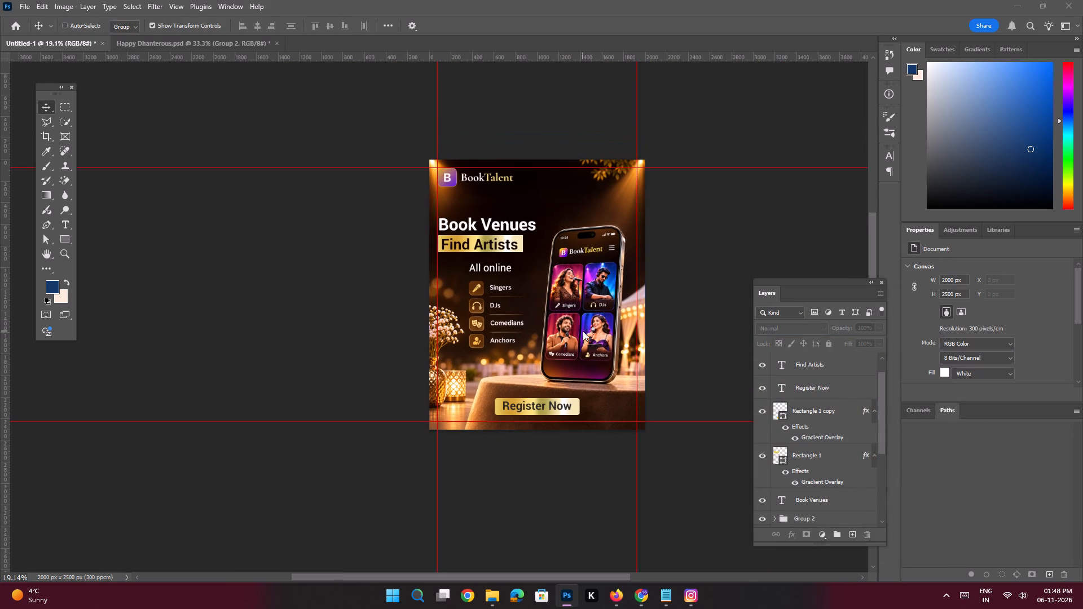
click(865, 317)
Copy the wording of the Book Venues headline to the clipboard and deselect the text.
double_click(526, 226)
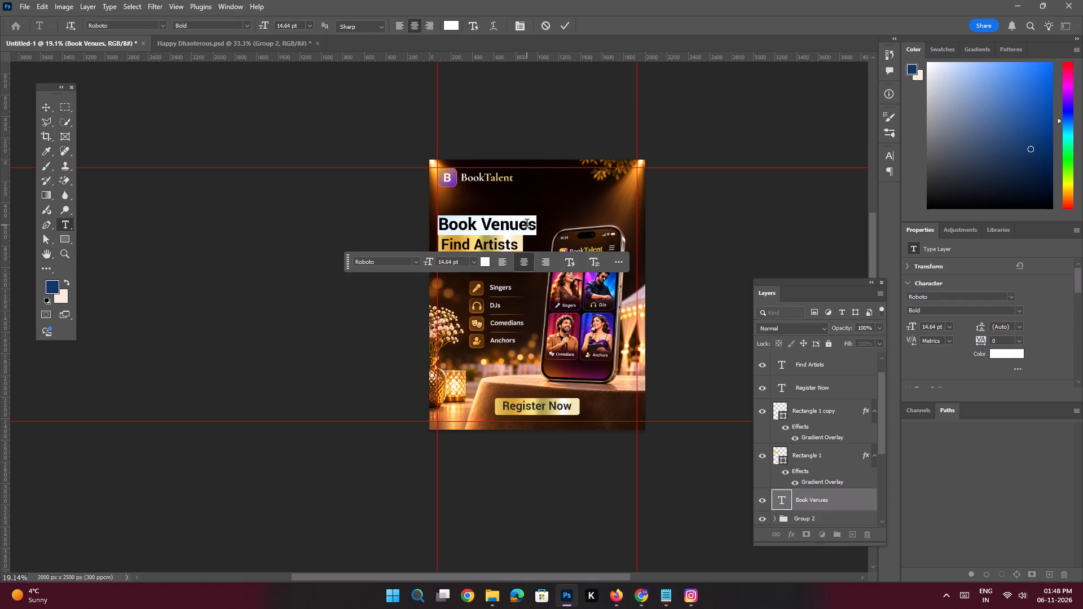
key(ctrl+c)
key(Return)
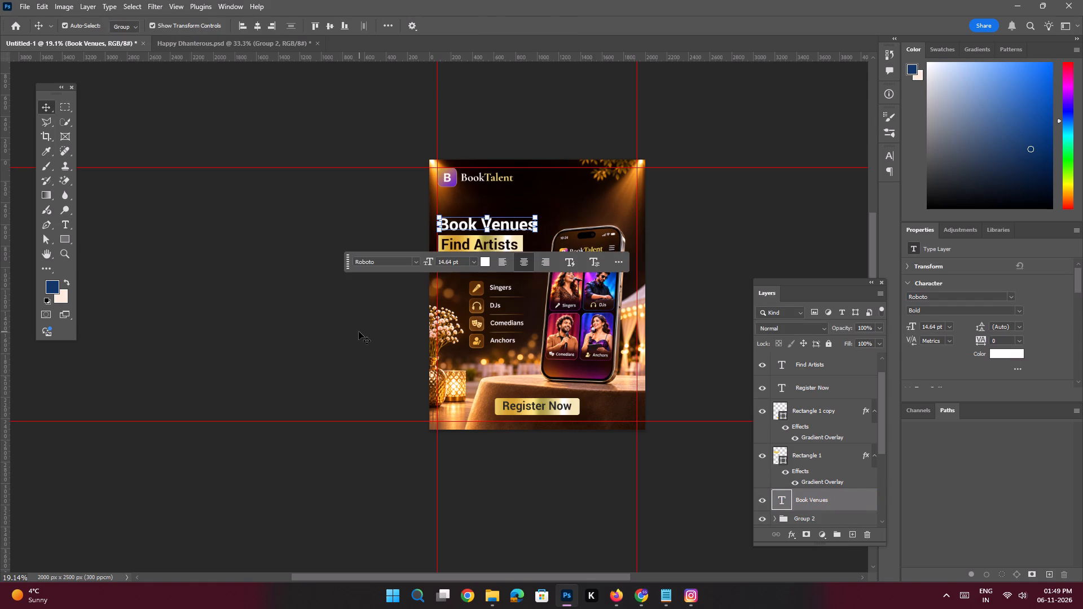
click(359, 332)
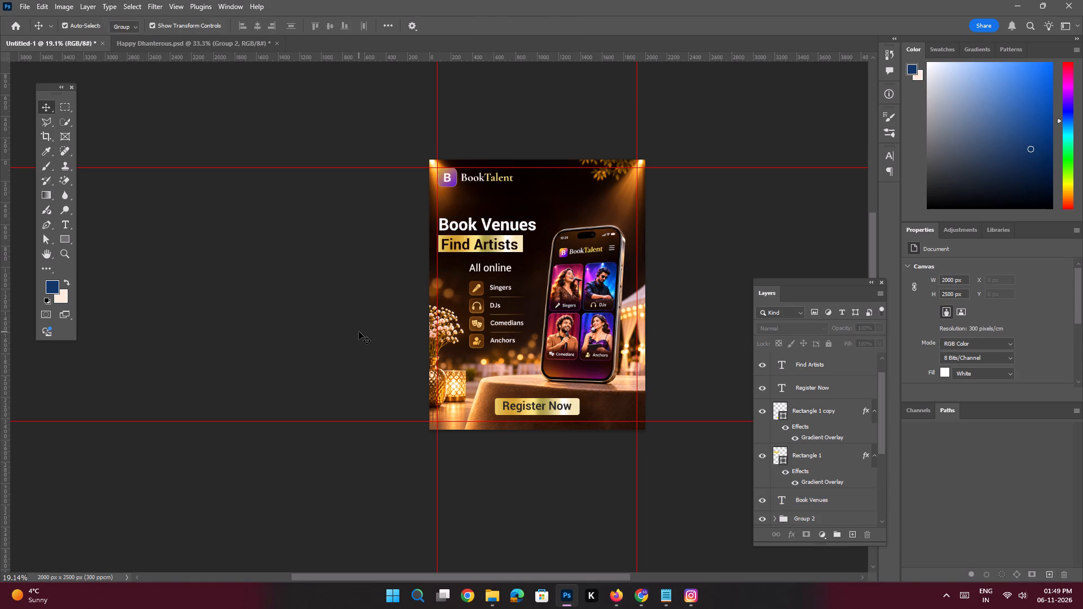
Save the poster as a Photoshop PSD named Book venus in the Book Talent folder on the Desktop.
key(ctrl+s)
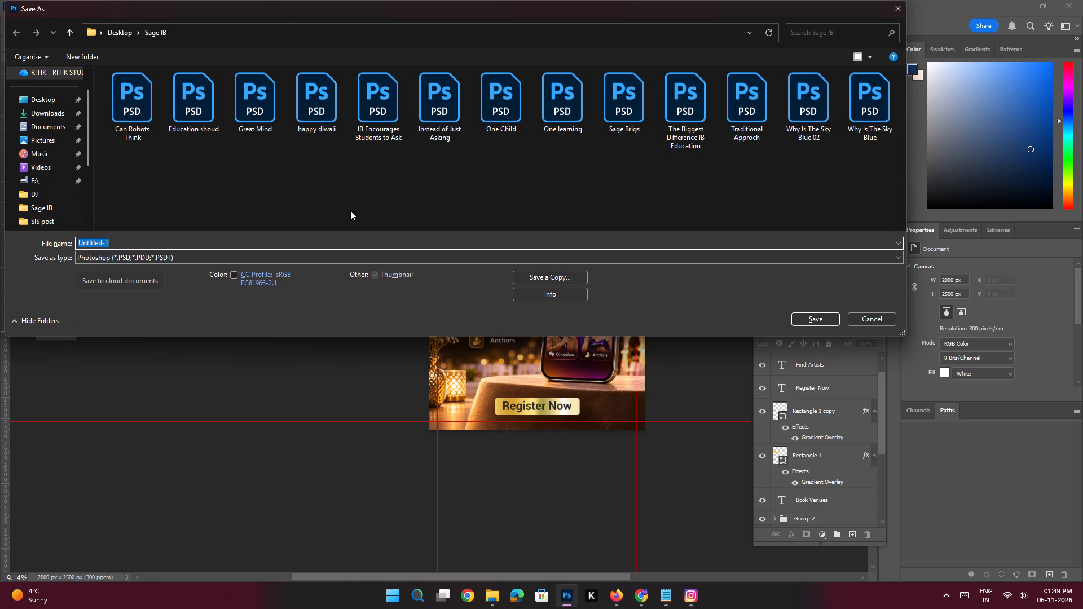
text(Boo)
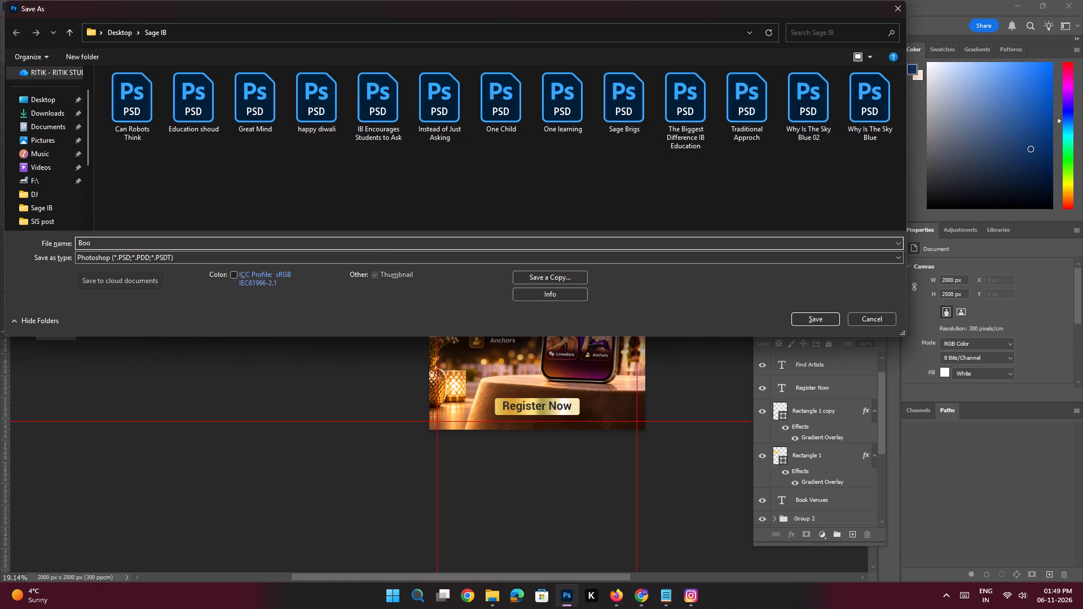
click(48, 100)
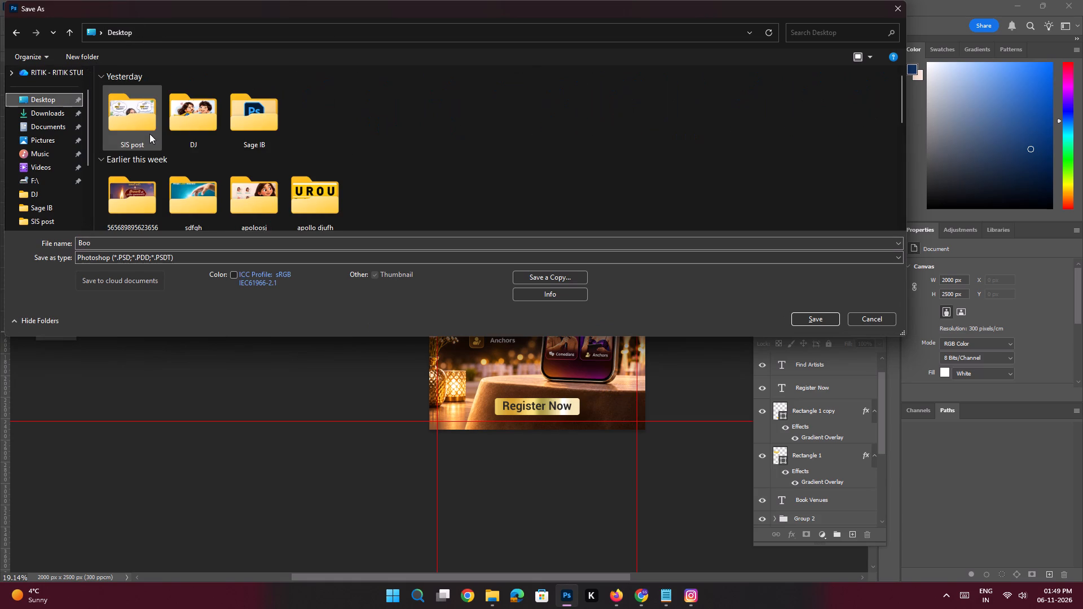
click(260, 134)
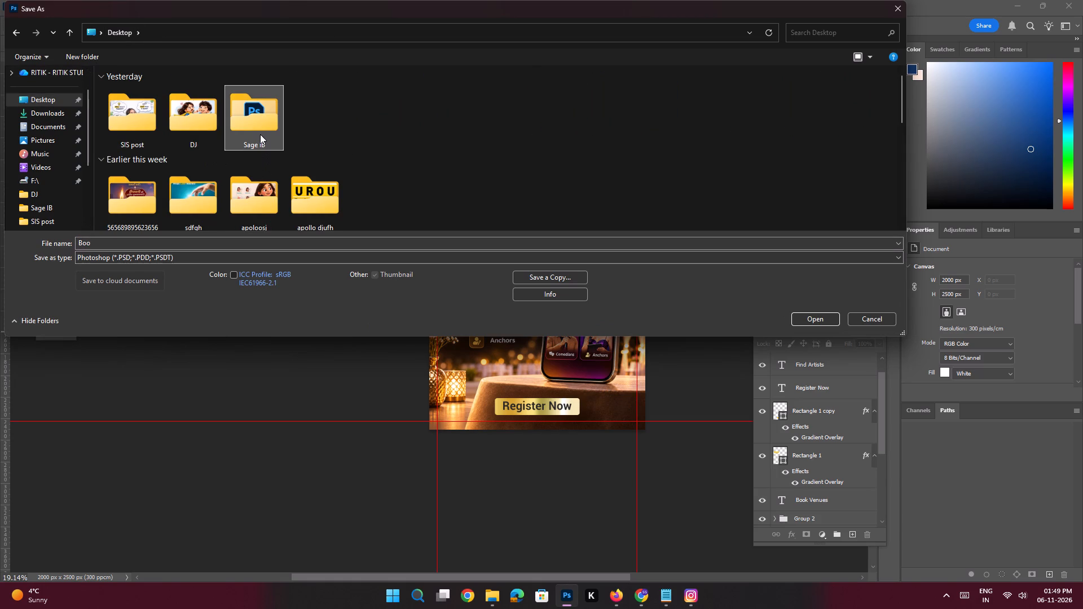
key(b)
double_click(260, 120)
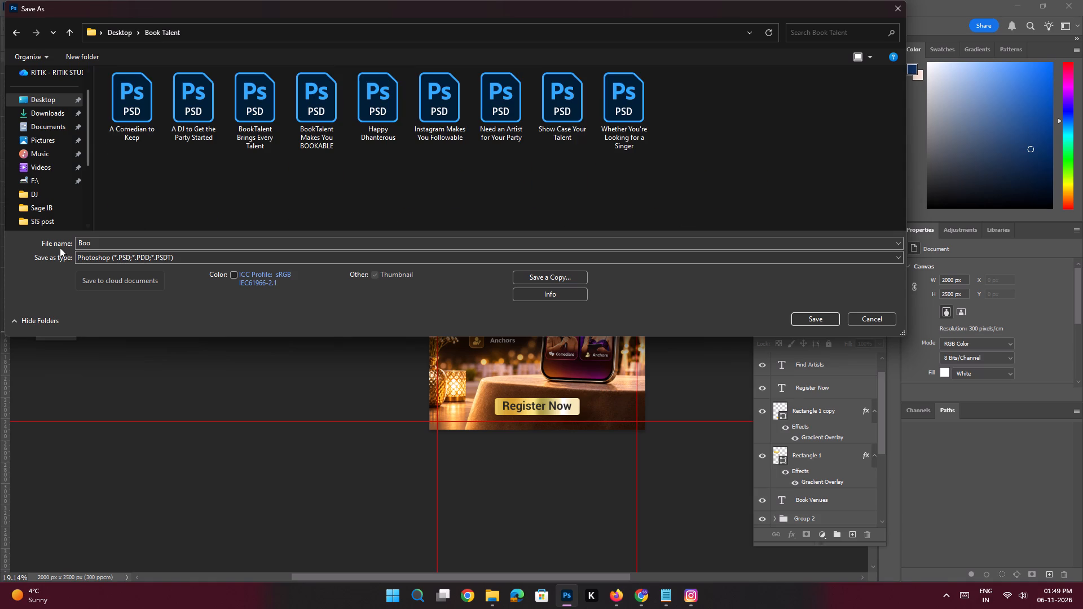
double_click(104, 241)
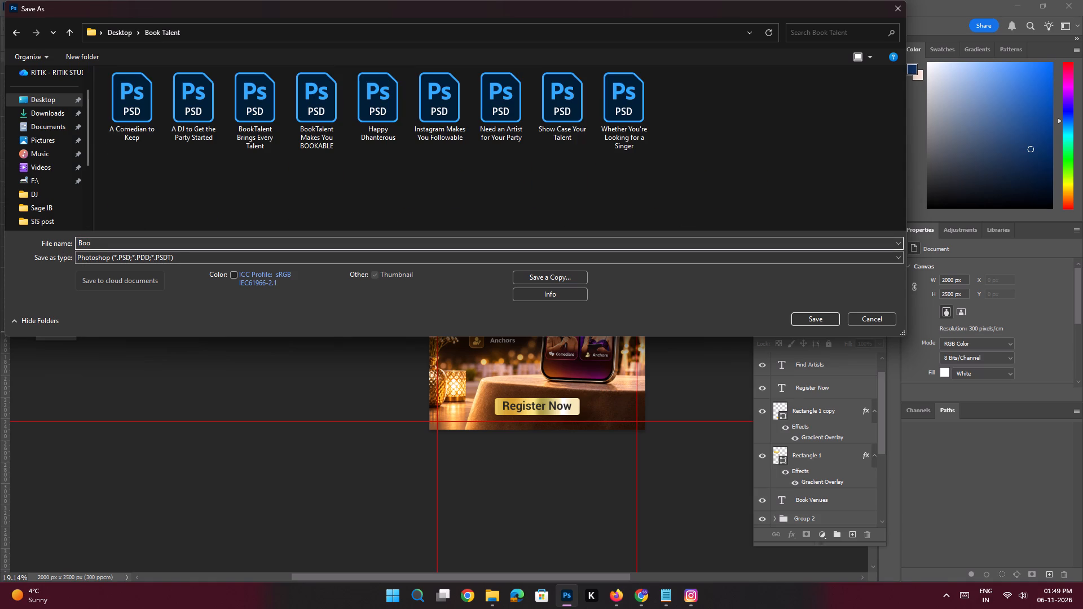
text(k)
key(space)
text(venus)
key(Return)
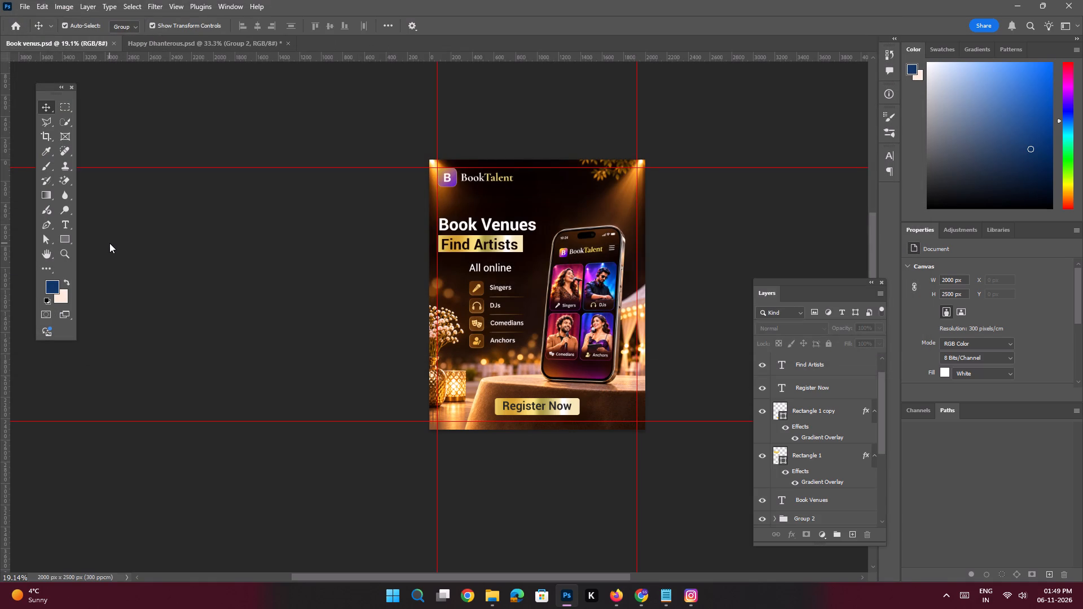
Export the poster as a 2000 × 2500 px PNG at 100% scale.
key(ctrl+alt+shift+w)
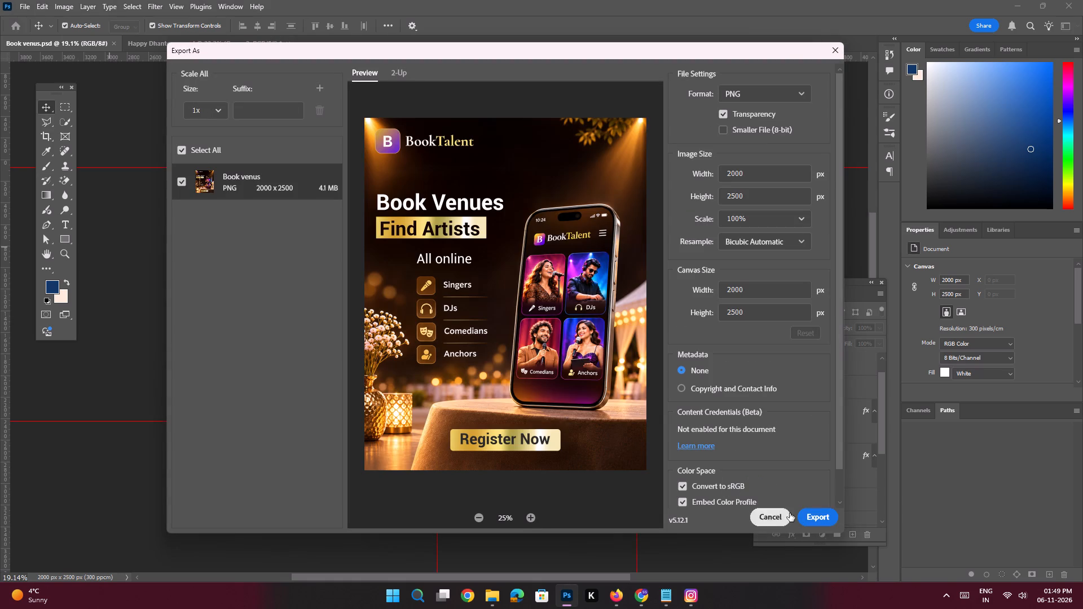
click(812, 518)
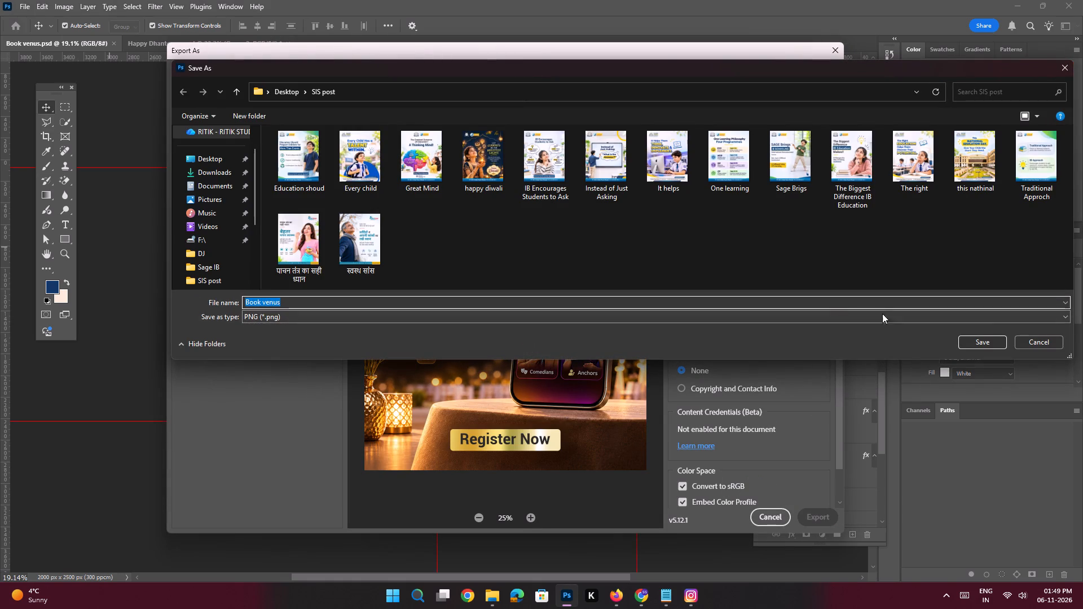
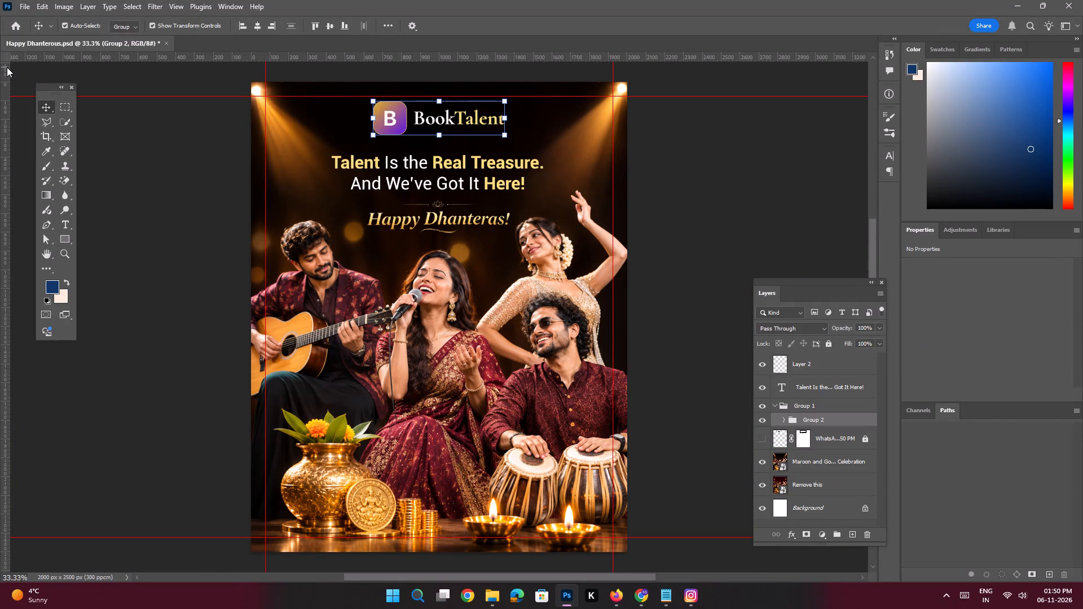
Close the Happy Dhanterous.psd document, saving its changes.
click(165, 44)
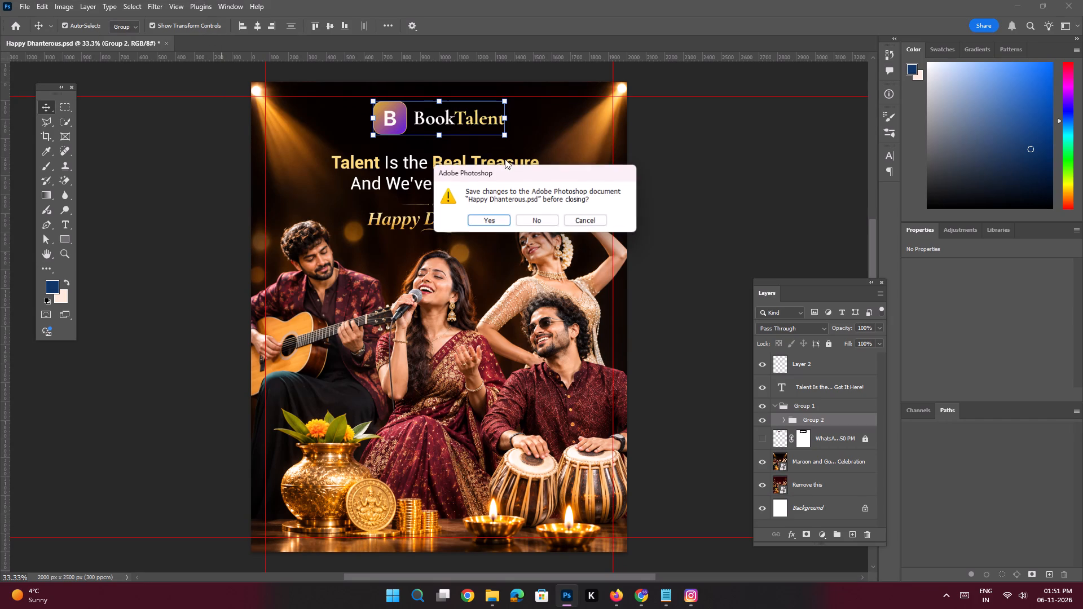
click(485, 221)
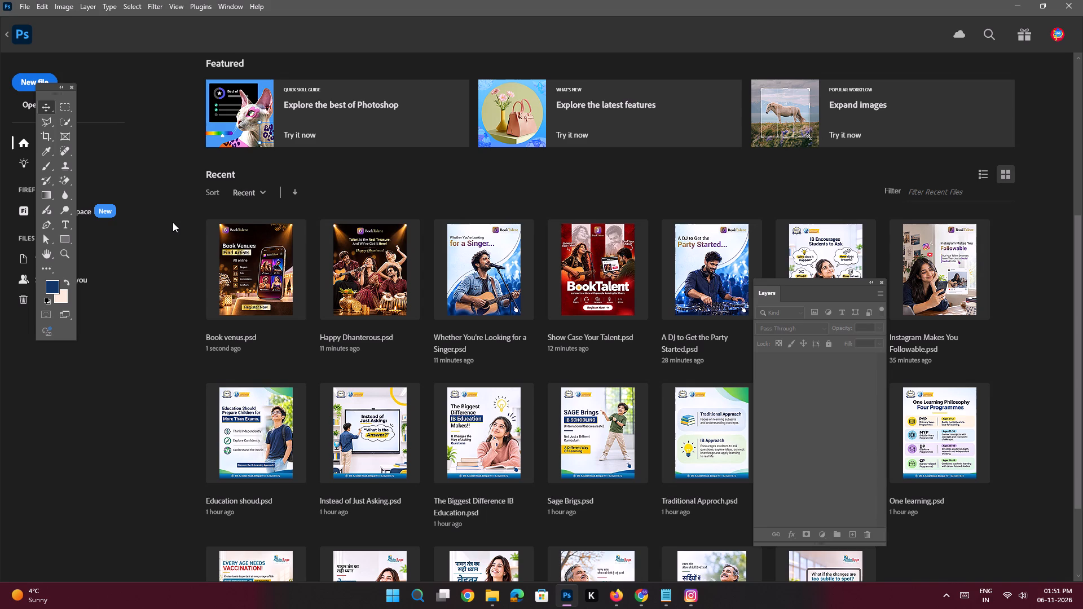